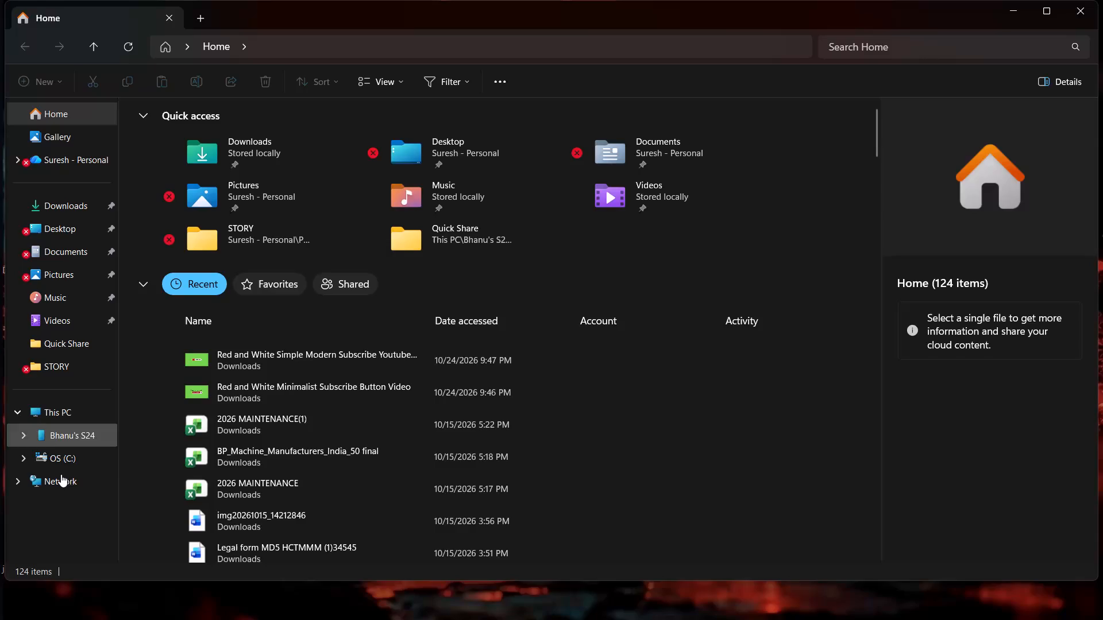
Copy the video VN20261024_221953 from the S24 phone's Internal storage DCIM/VN folder into the STORY folder.
left_click(75, 439)
double_click(228, 129)
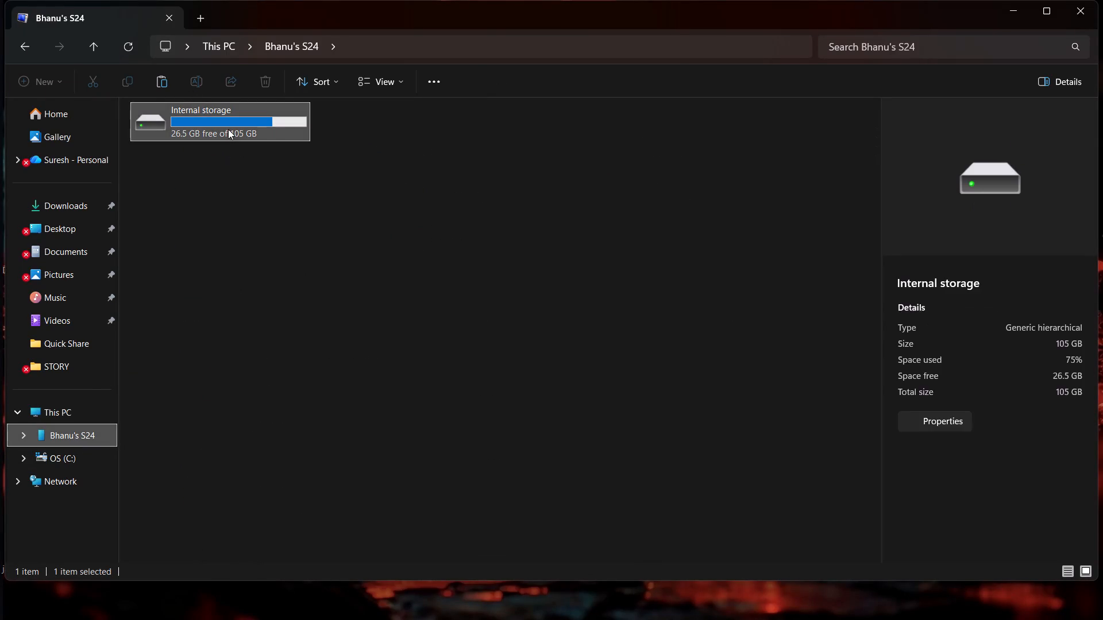
double_click(705, 123)
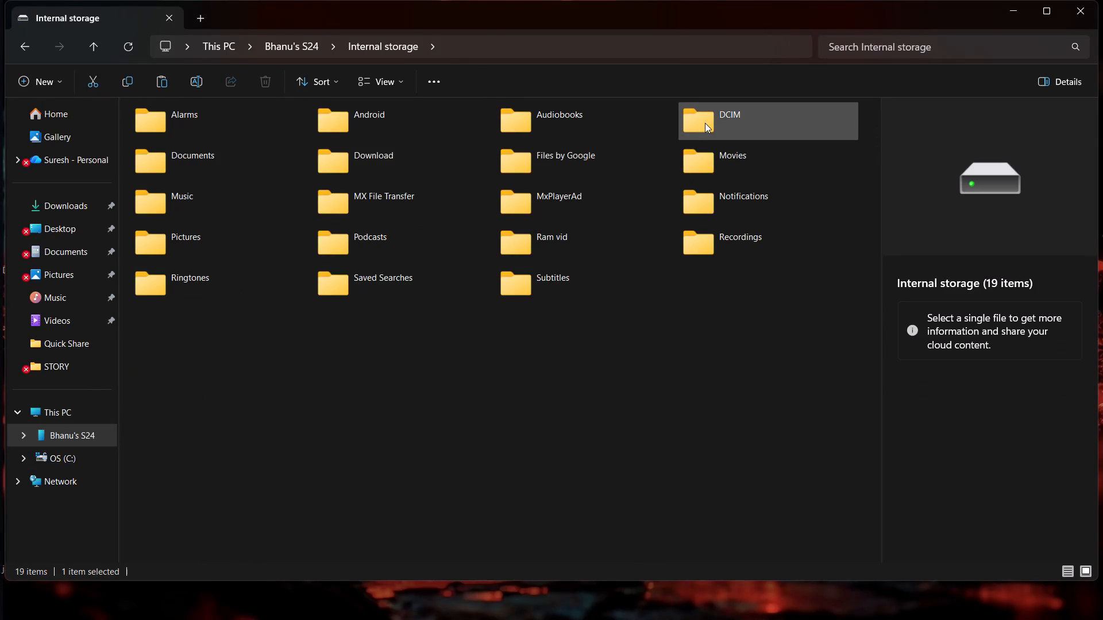
double_click(738, 204)
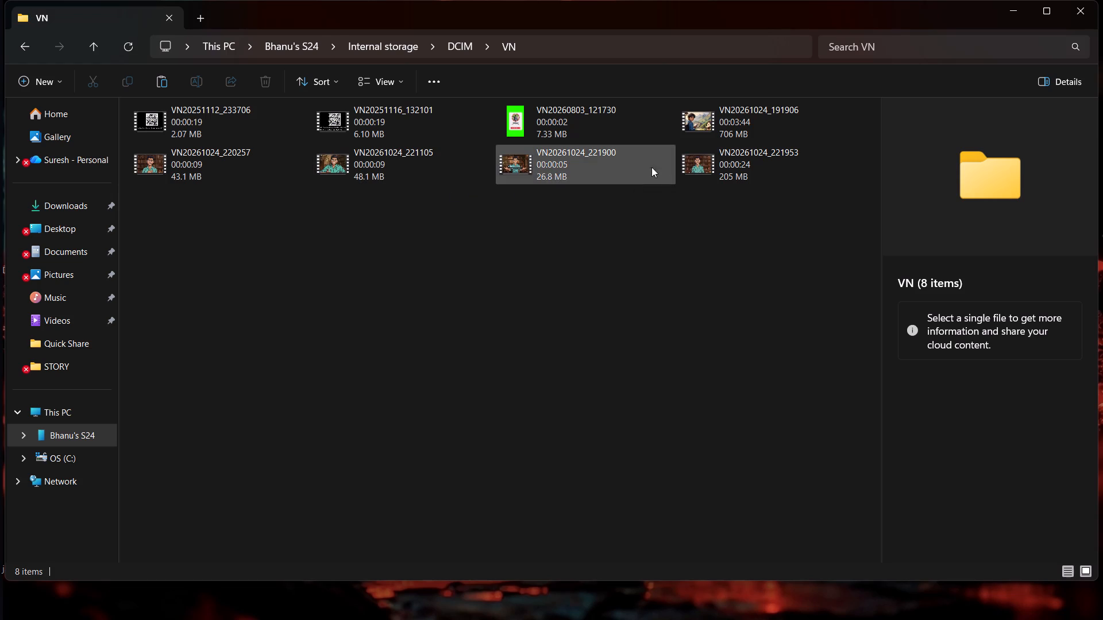
right_click(691, 161)
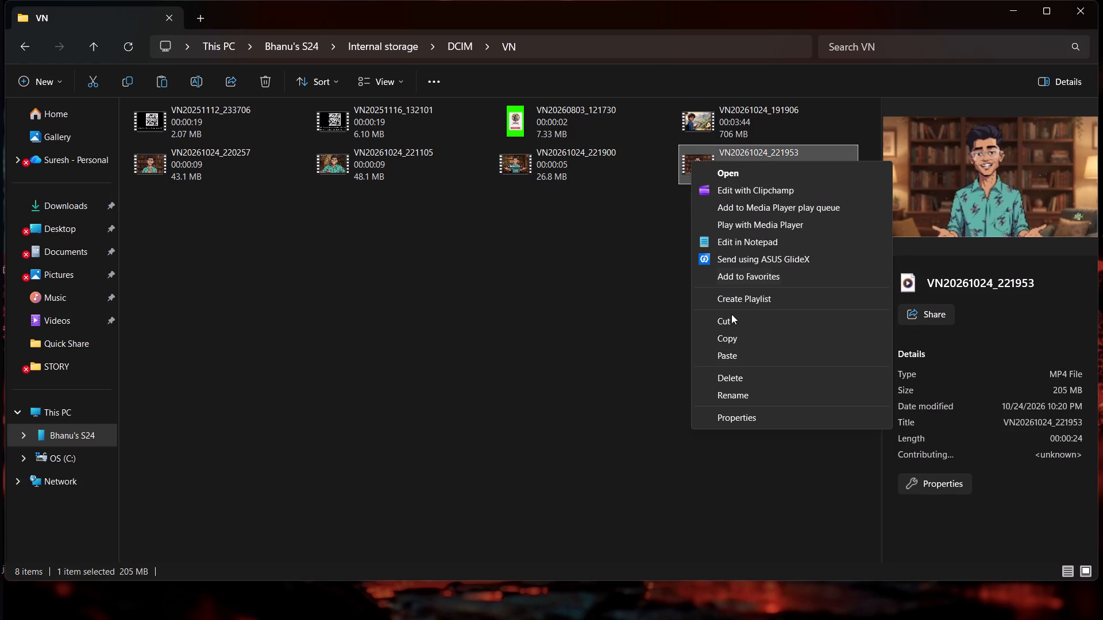
left_click(736, 340)
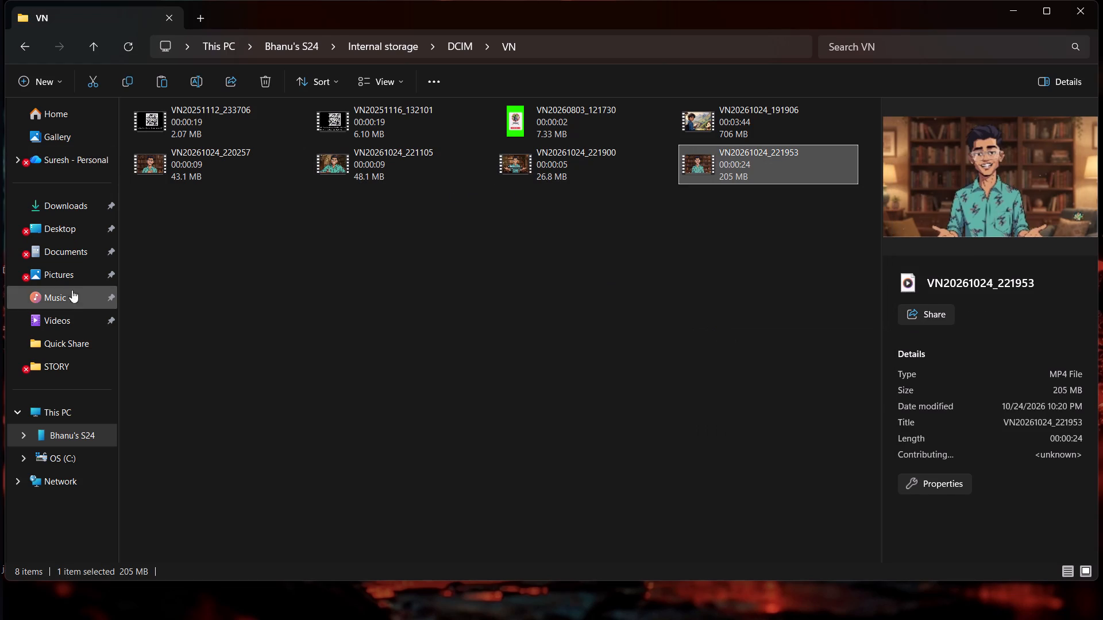
left_click(64, 368)
right_click(468, 152)
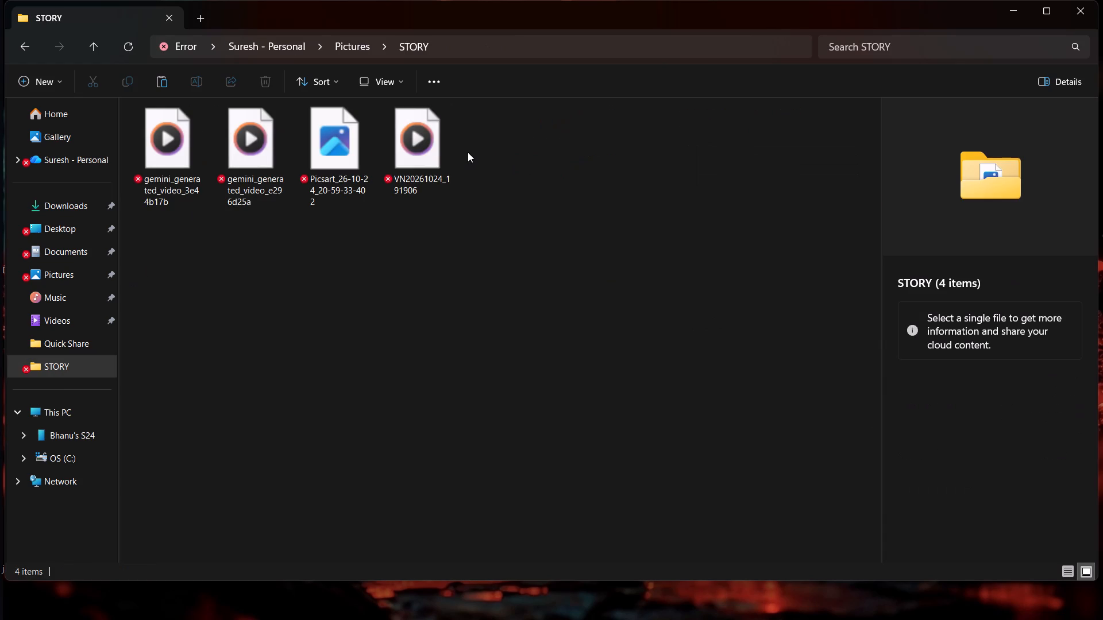
left_click(497, 175)
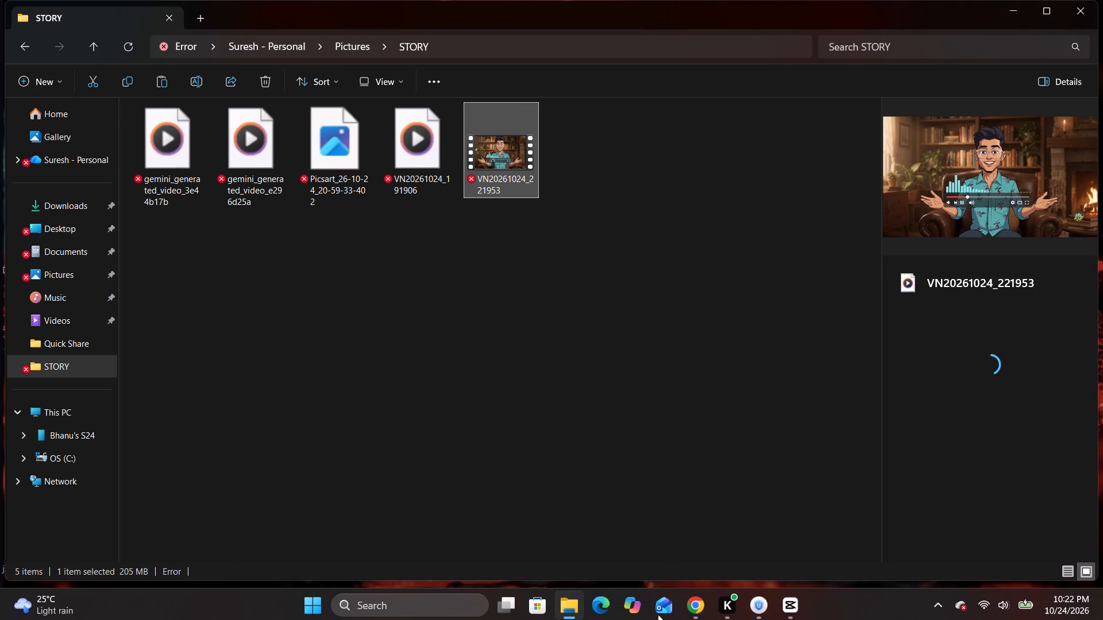
Switch to CapCut and, with the playhead at the timeline's start, examine the opening title section of the VN20261024_191906.mp4 clip.
left_click(793, 606)
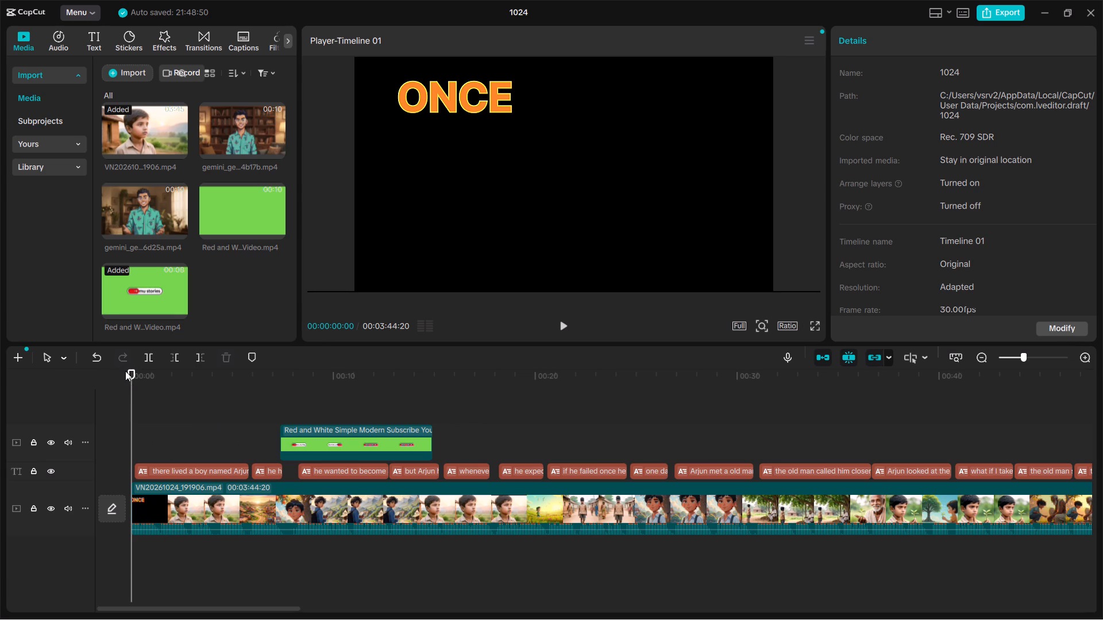
left_click_drag(133, 373, 67, 372)
scroll(361, 427, "up", 7, "ctrl")
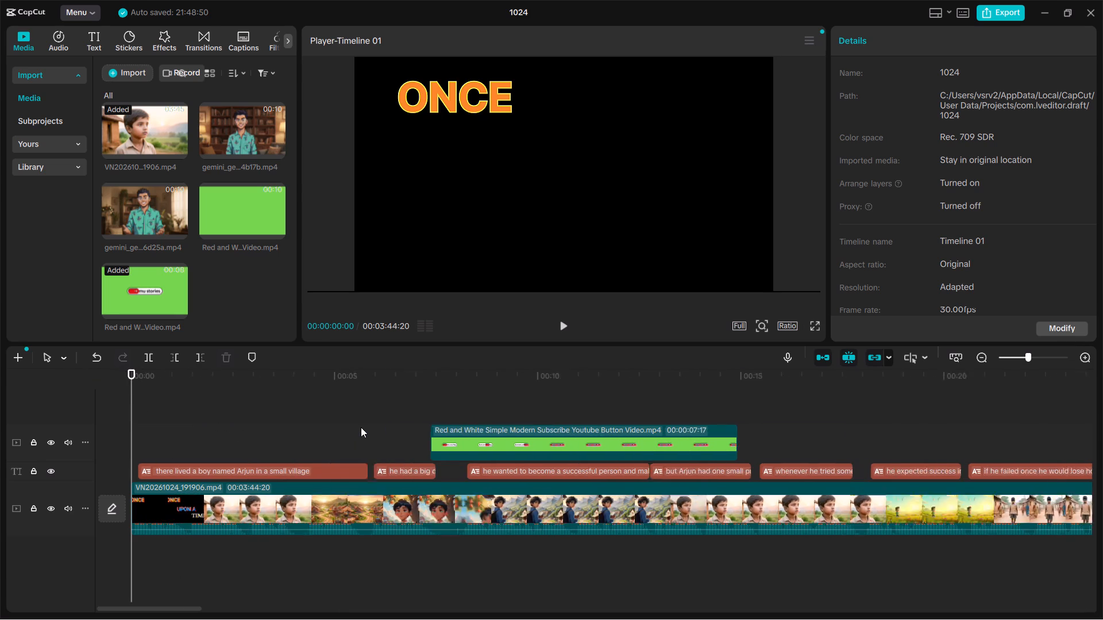
scroll(361, 427, "up", 2, "ctrl")
scroll(361, 427, "up", 20, "ctrl")
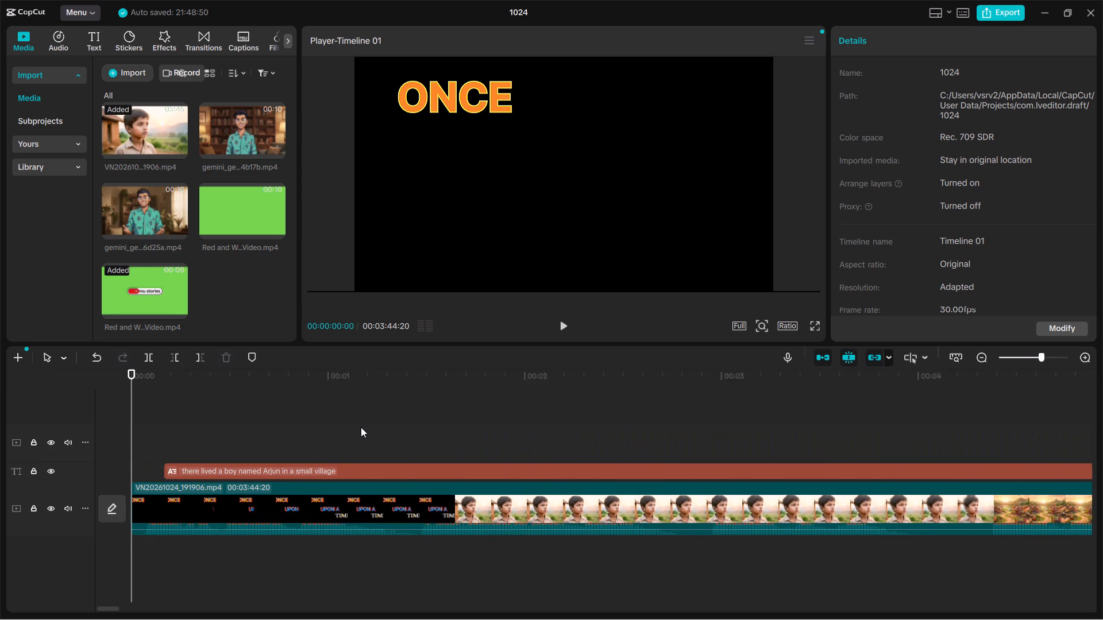
scroll(361, 427, "up", 8, "ctrl")
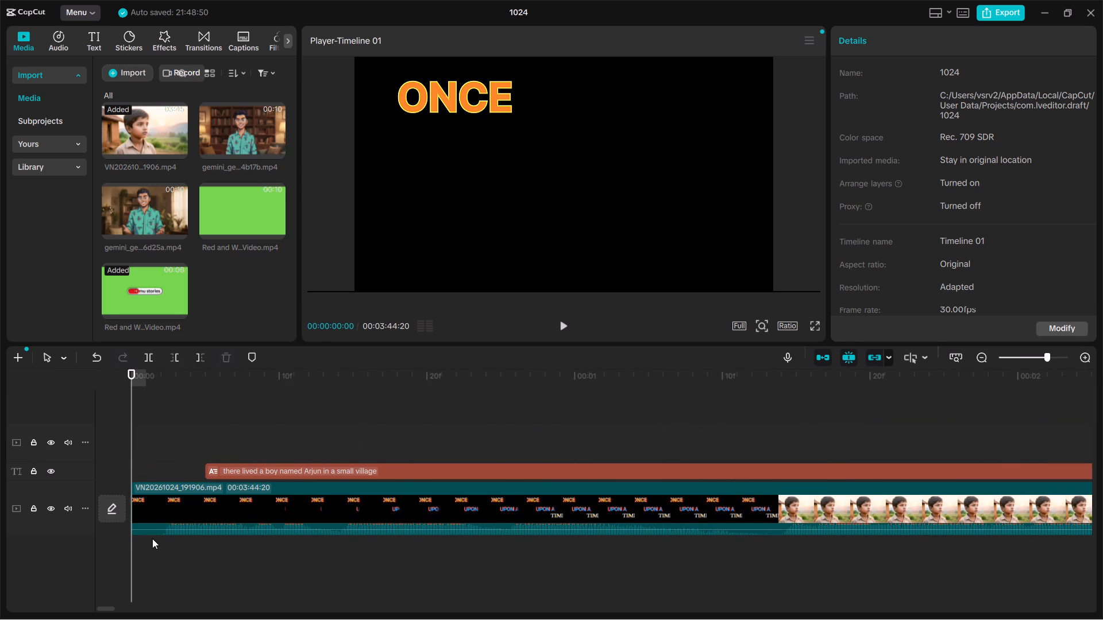
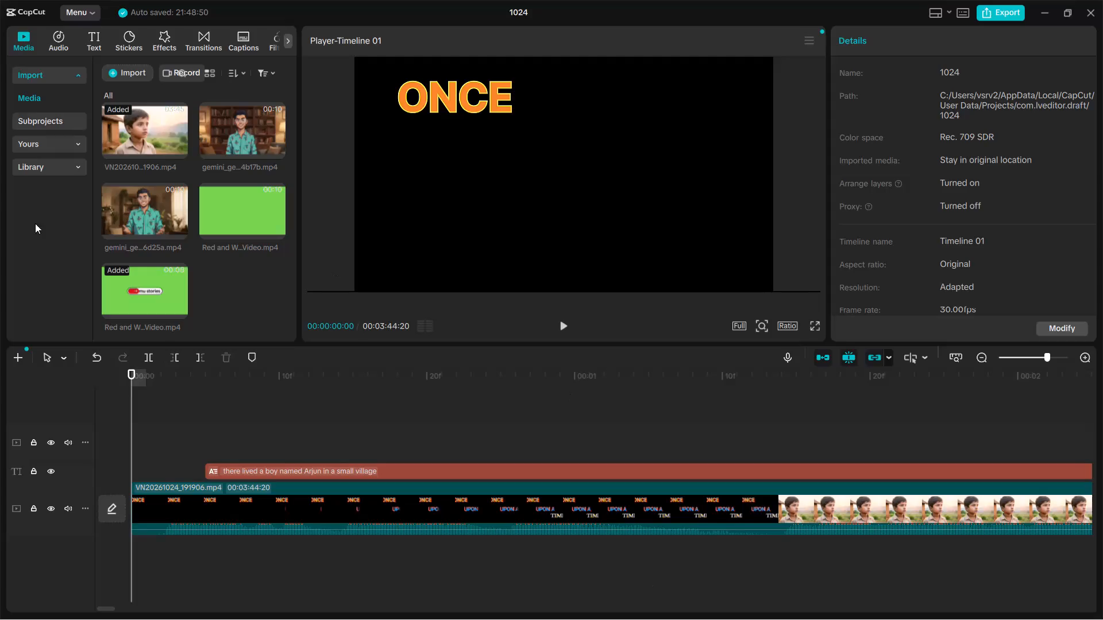
Play back the opening of the timeline from the title into the first caption.
scroll(641, 355, "up", 2)
scroll(641, 355, "down", 2)
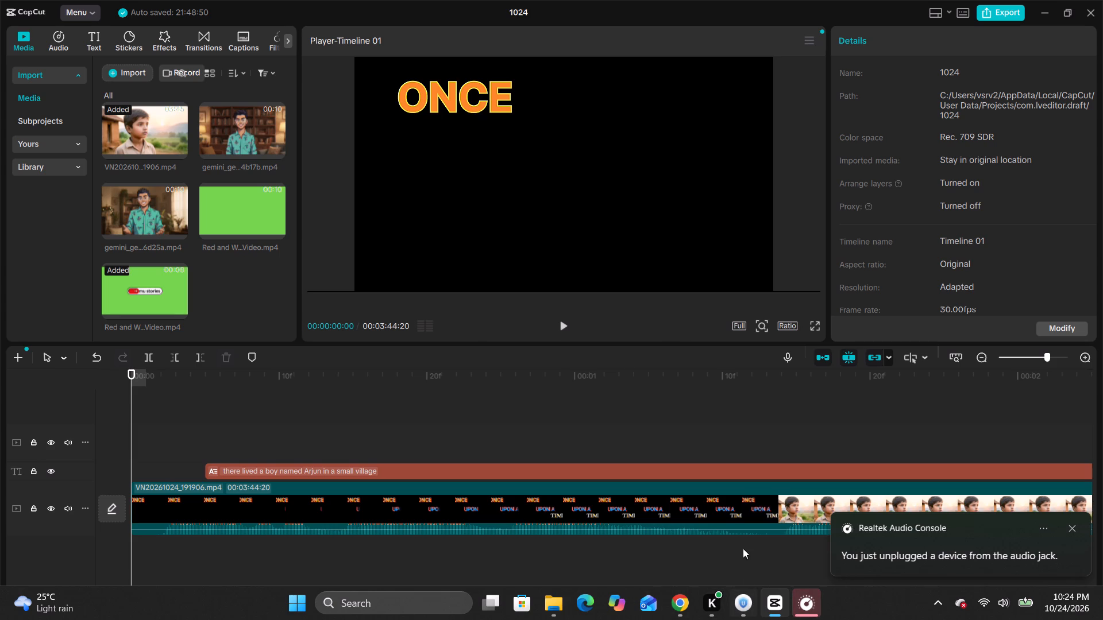
left_click(565, 325)
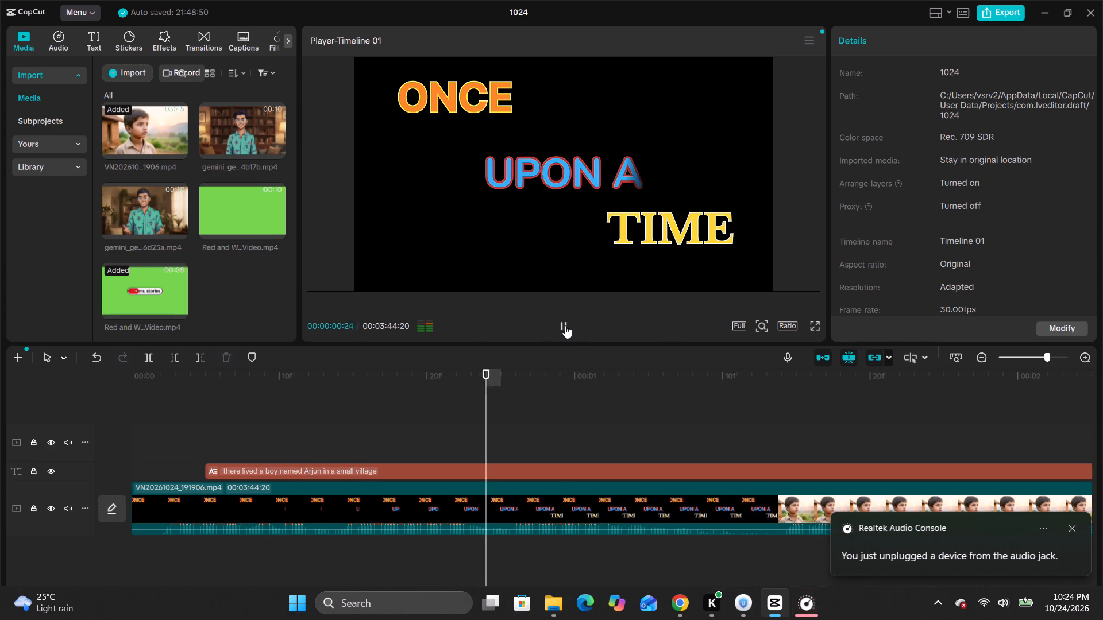
left_click(565, 325)
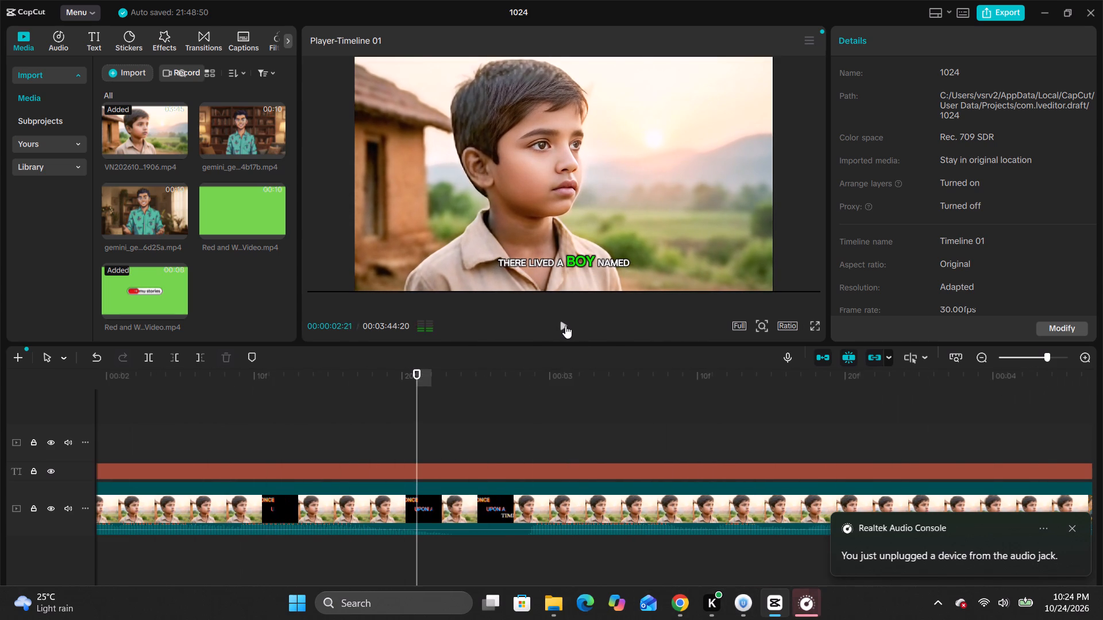
Add a period at the end of caption 2, "he had a big dream", and caption 1, "there lived a boy named Arjun in a small village".
left_click(439, 465)
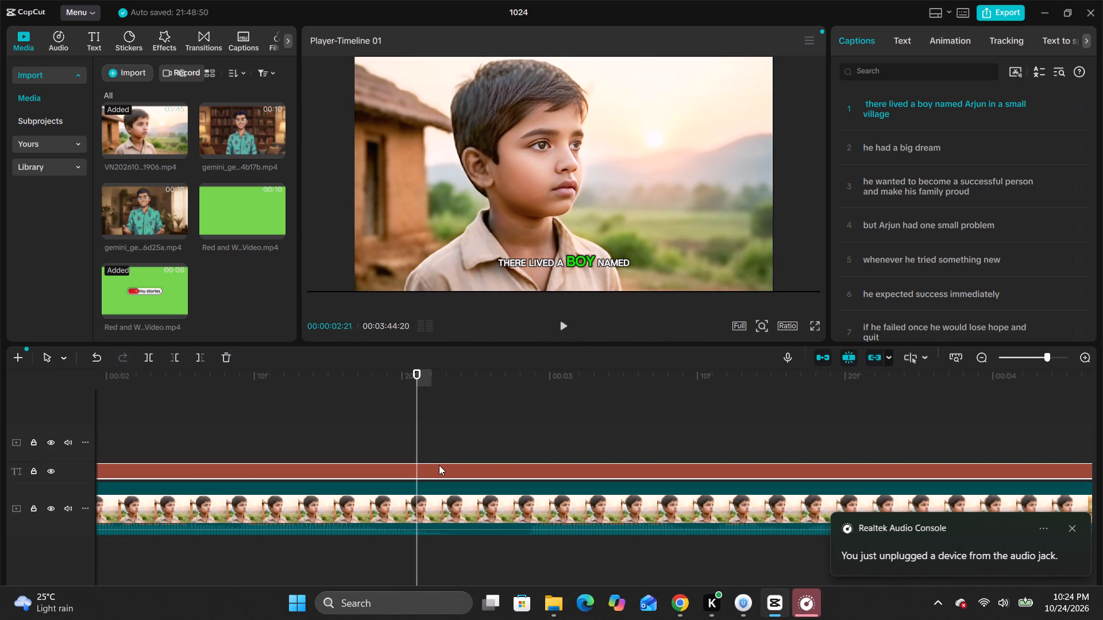
scroll(961, 130, "up", 3)
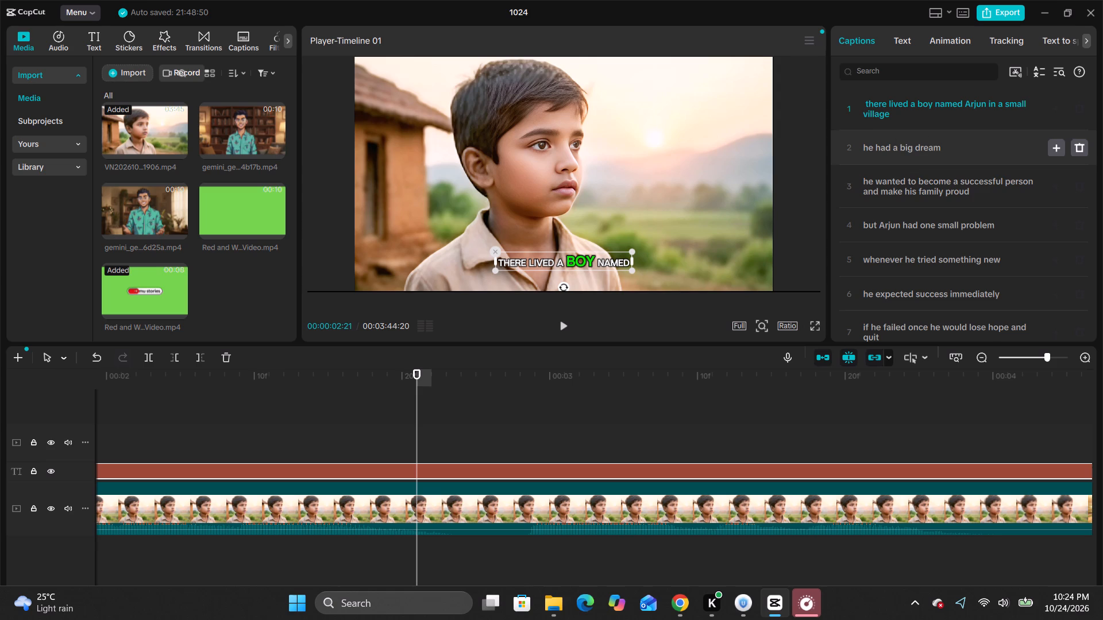
left_click(954, 148)
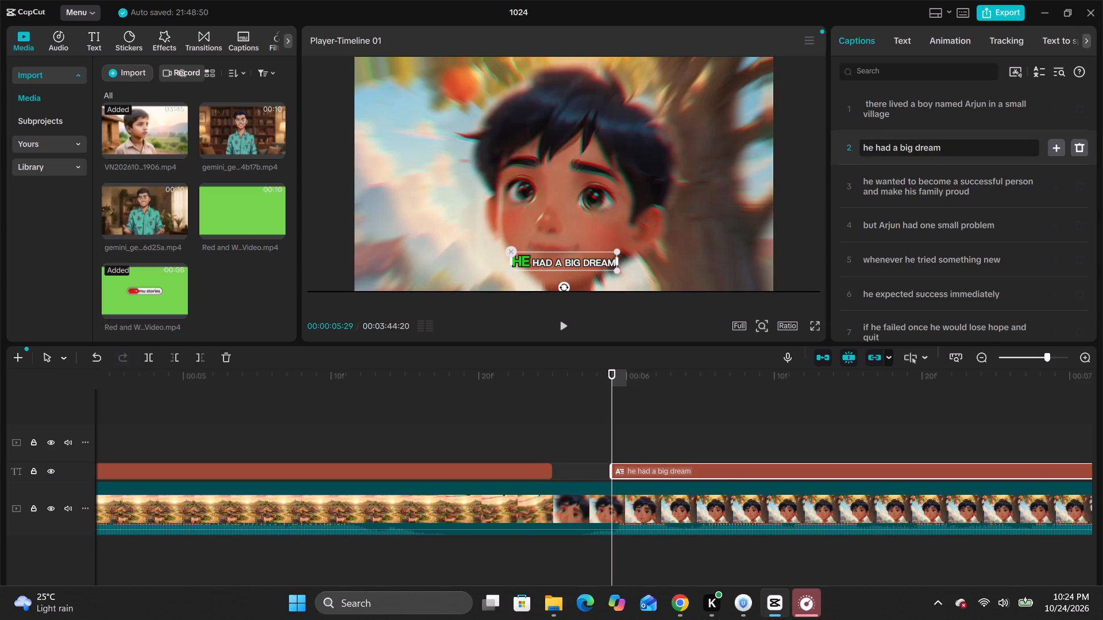
key("period")
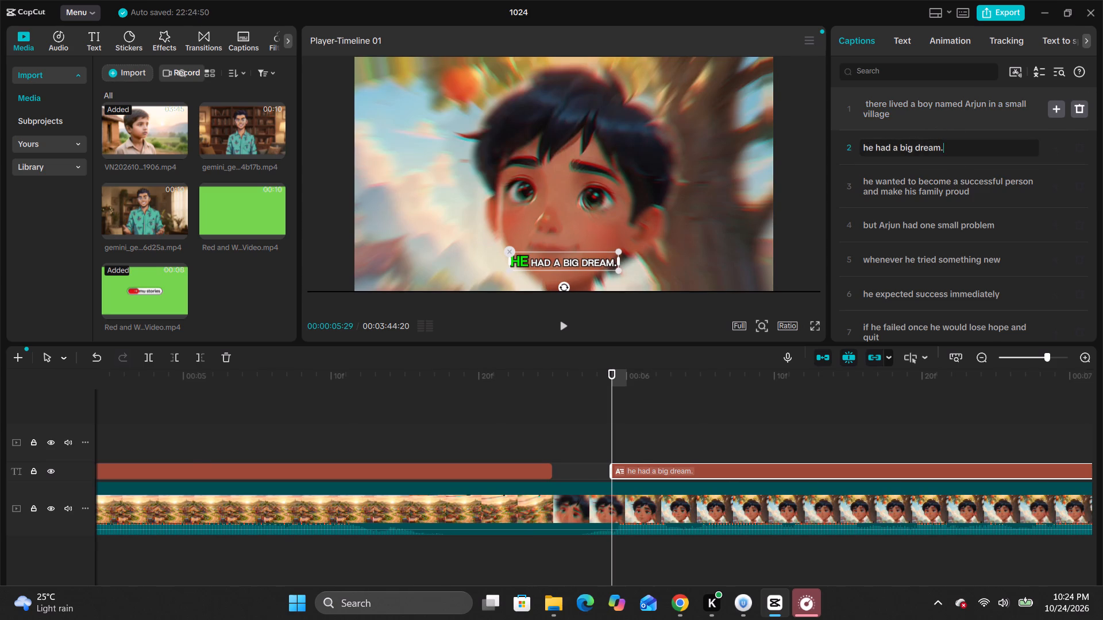
left_click(911, 116)
key("period")
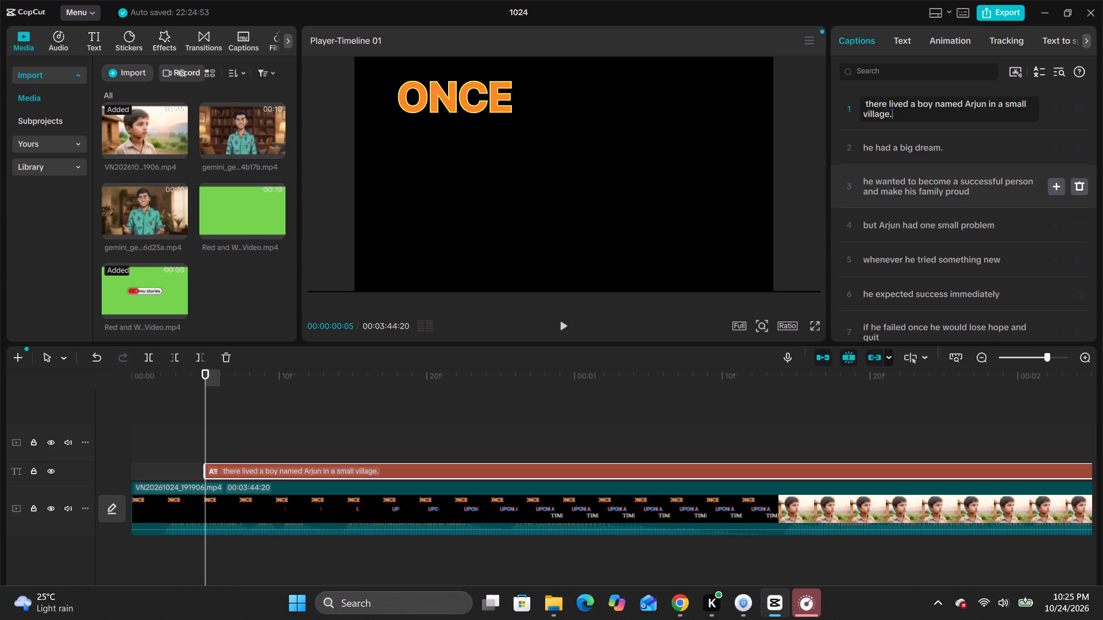
At caption 4, "but Arjun had one small problem", nudge the green-screen Subscribe button overlay slightly upward, keeping it centred beneath the caption.
left_click(985, 196)
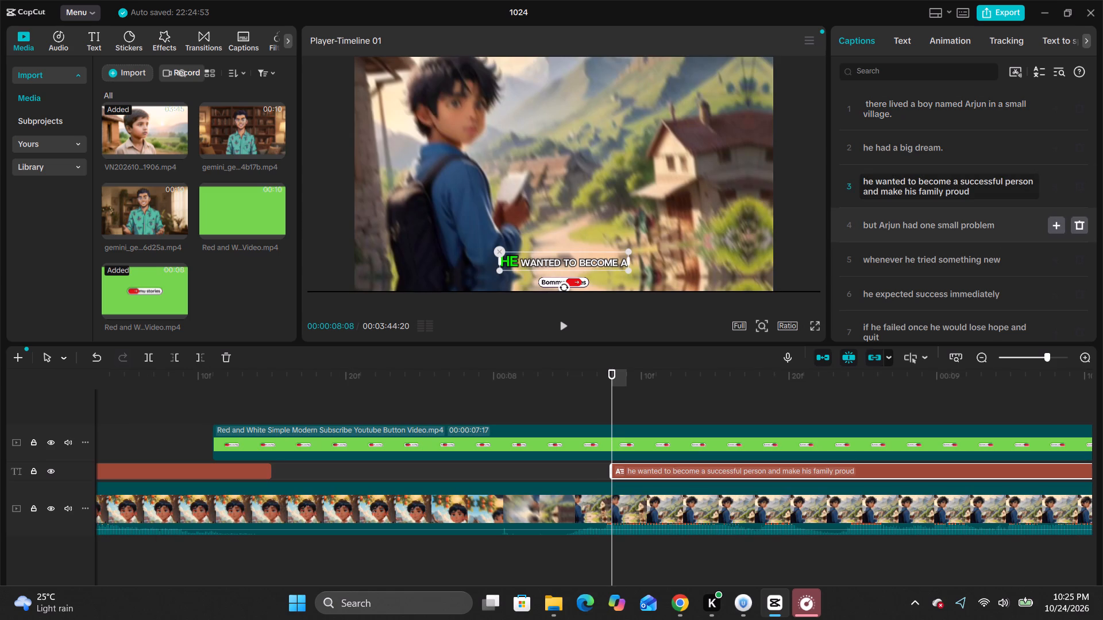
left_click(959, 231)
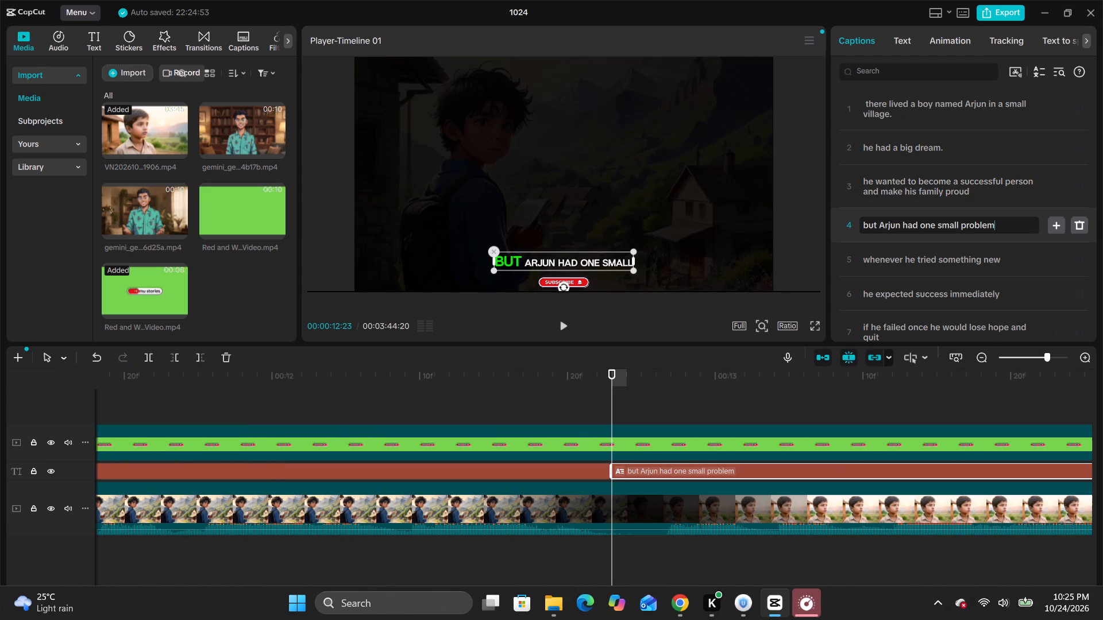
left_click(584, 281)
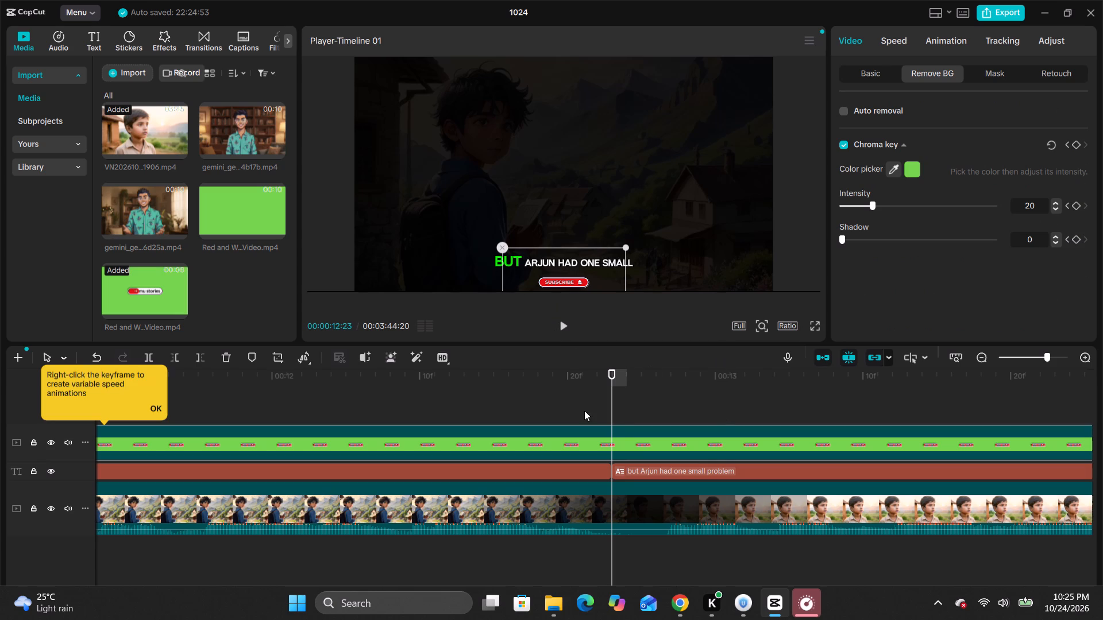
left_click_drag(565, 276, 565, 265)
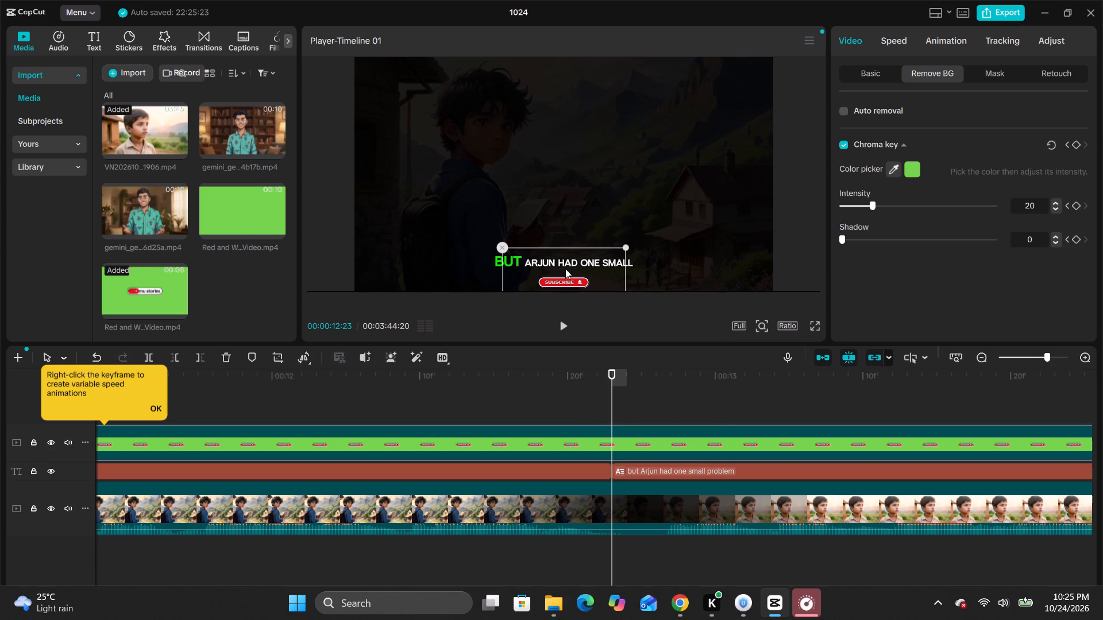
double_click(565, 278)
left_click(573, 445)
left_click_drag(575, 280, 574, 274)
left_click(159, 409)
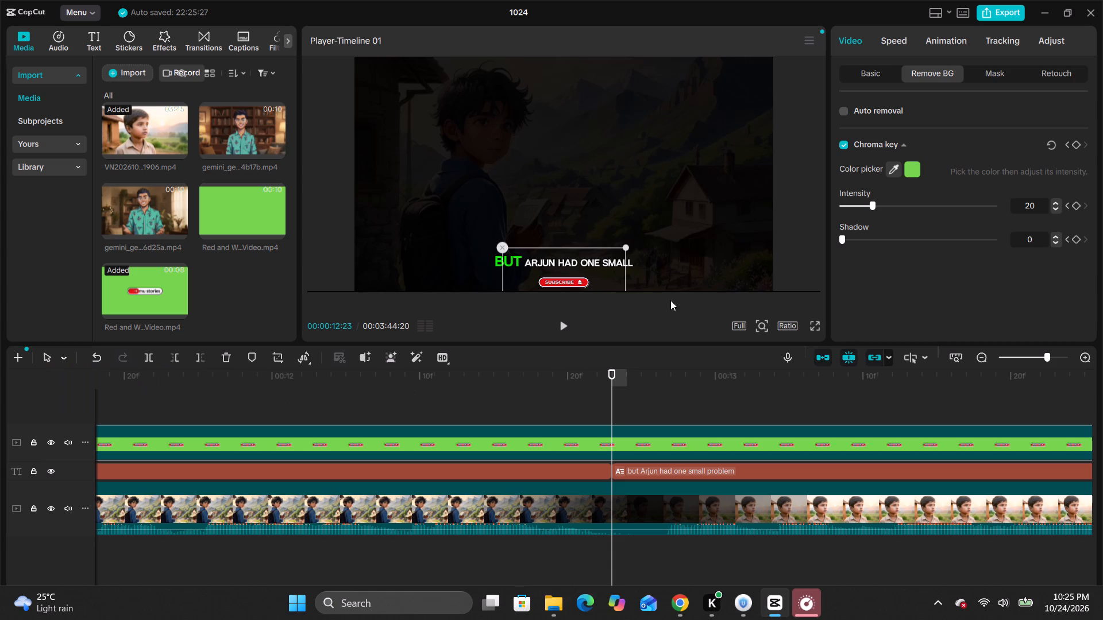
left_click_drag(576, 284, 575, 281)
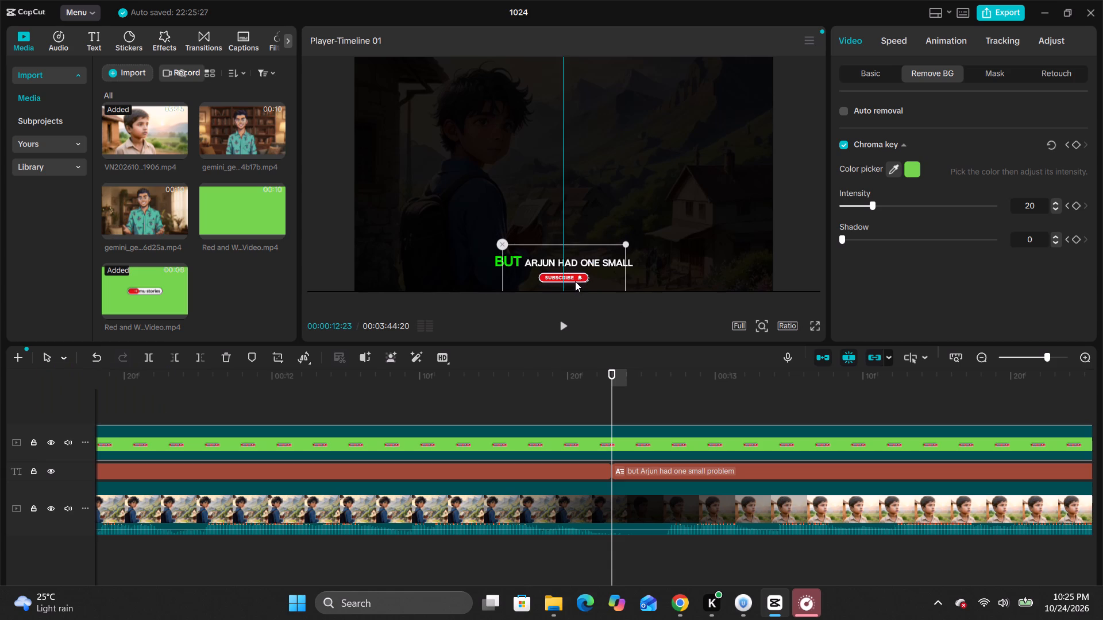
left_click_drag(575, 281, 576, 278)
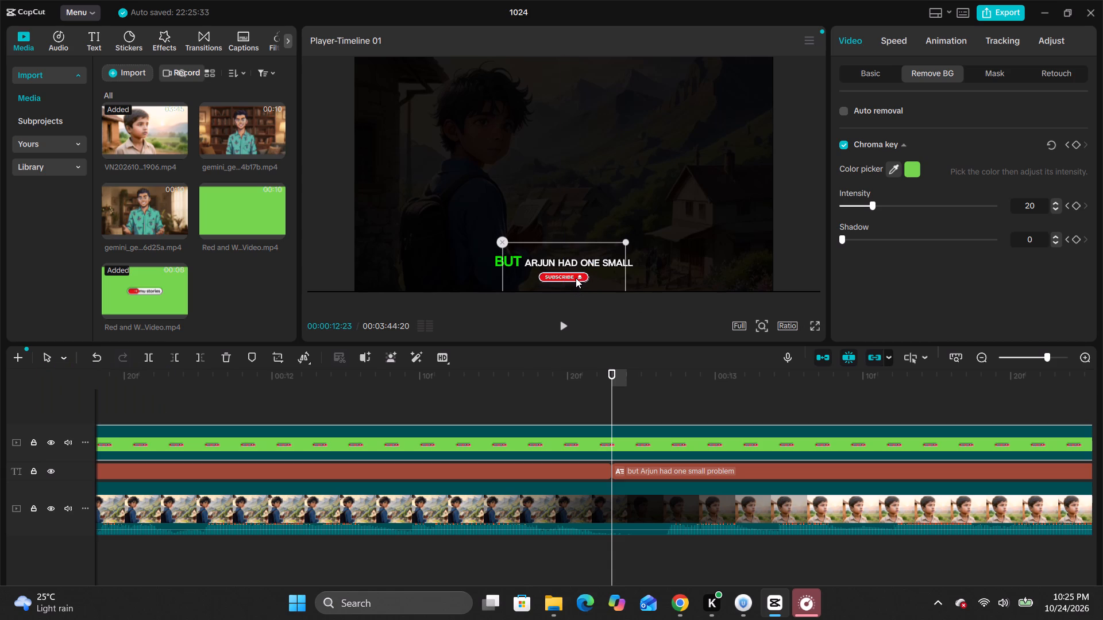
left_click(672, 185)
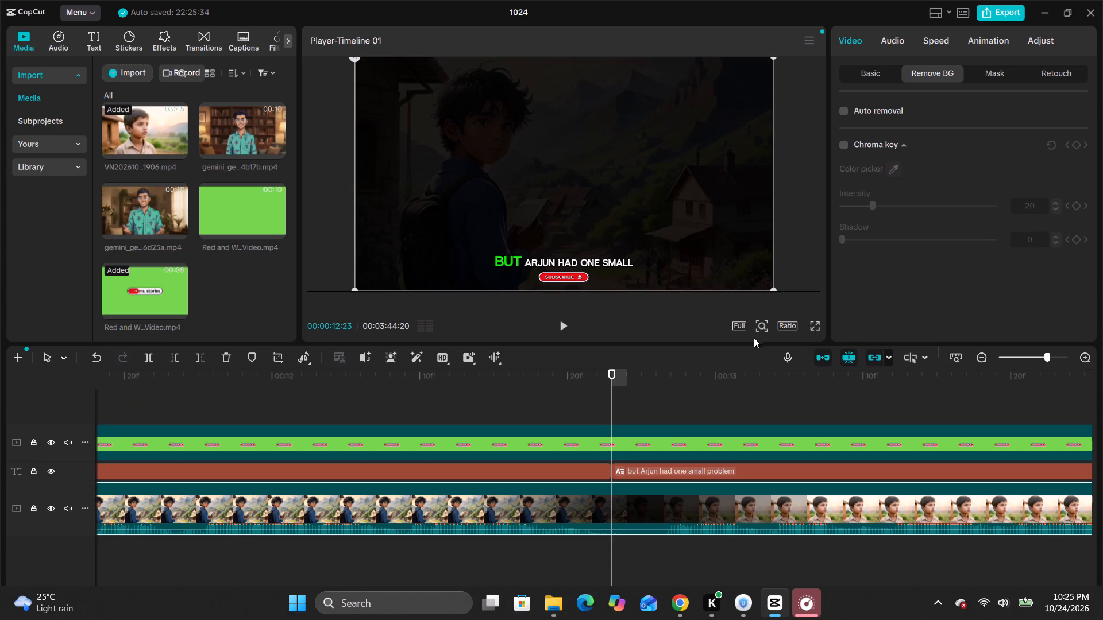
In caption 7, replace the space after "once" with a comma so it reads "if he failed once,he would lose hope and quit".
left_click(693, 468)
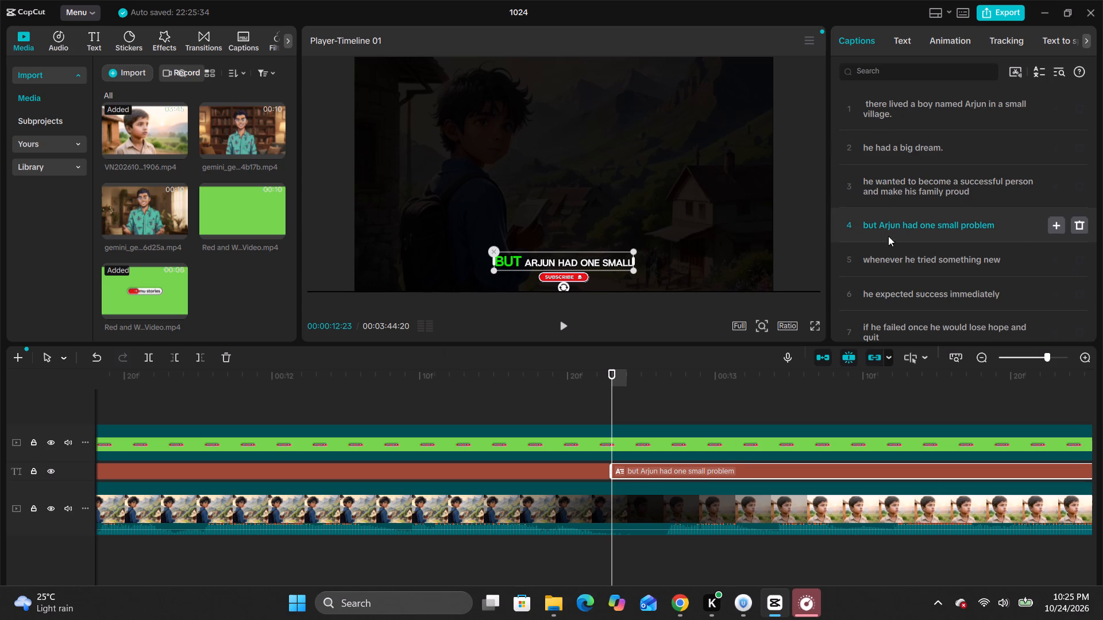
left_click(877, 263)
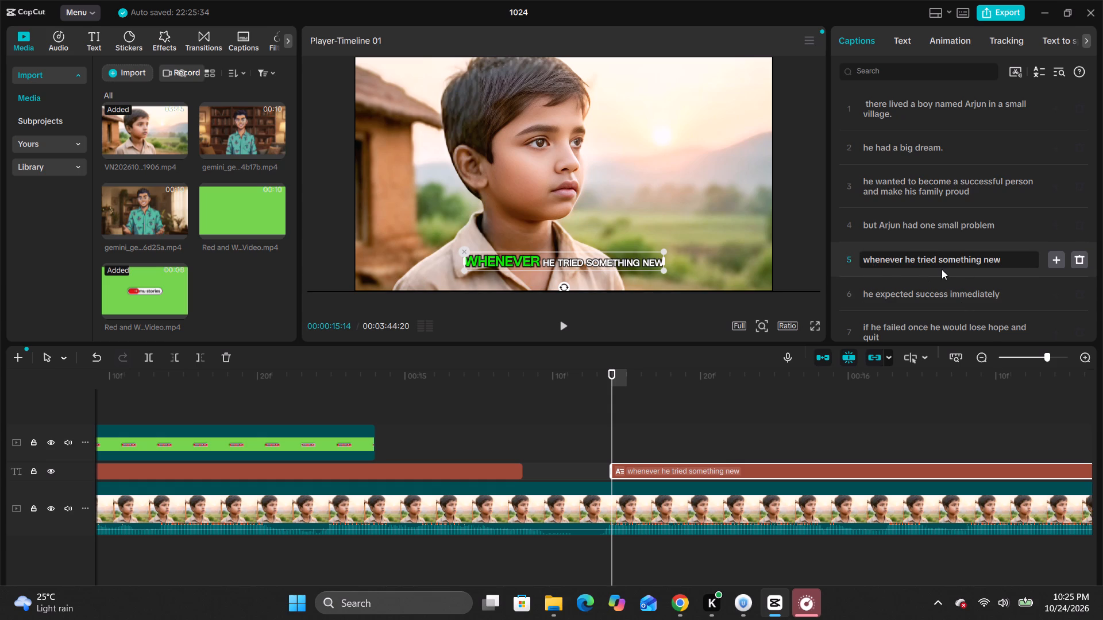
scroll(942, 269, "down", 1)
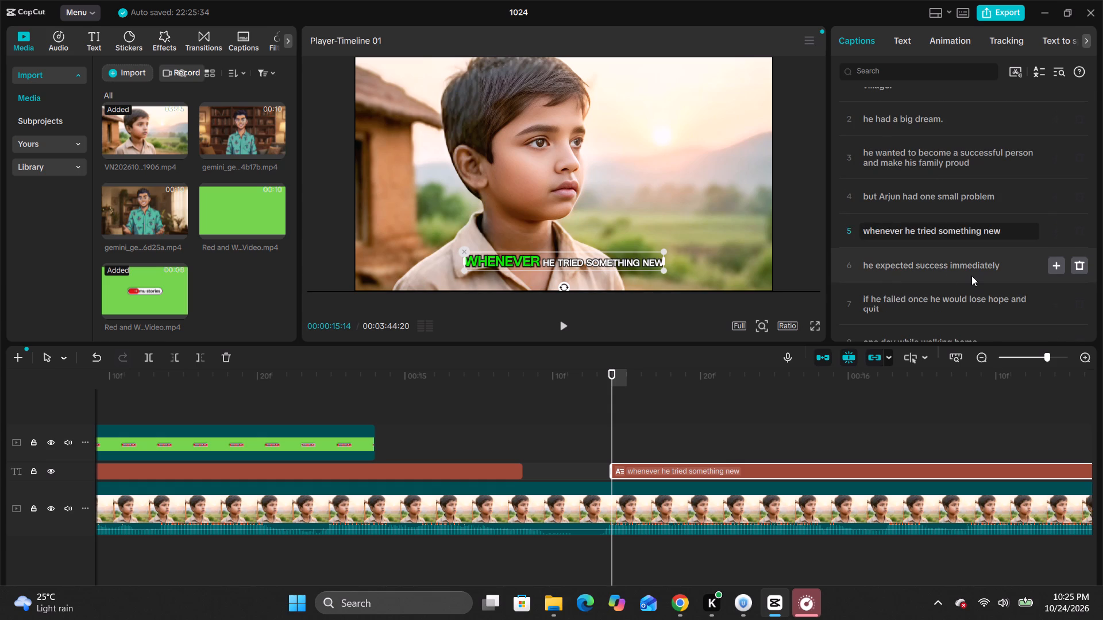
scroll(958, 280, "down", 2)
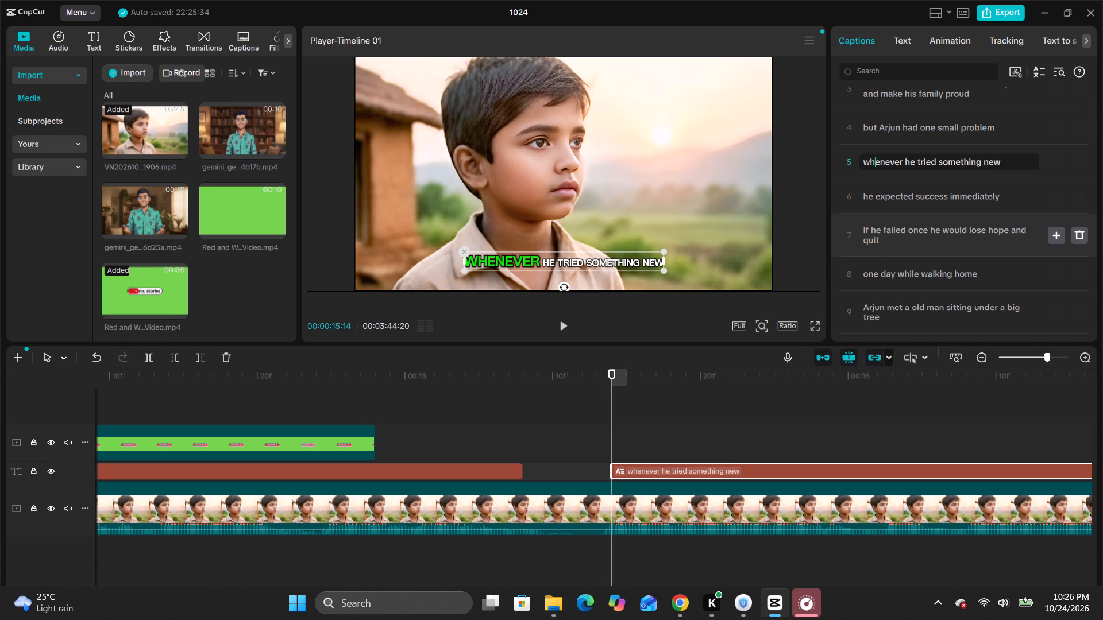
left_click(927, 231)
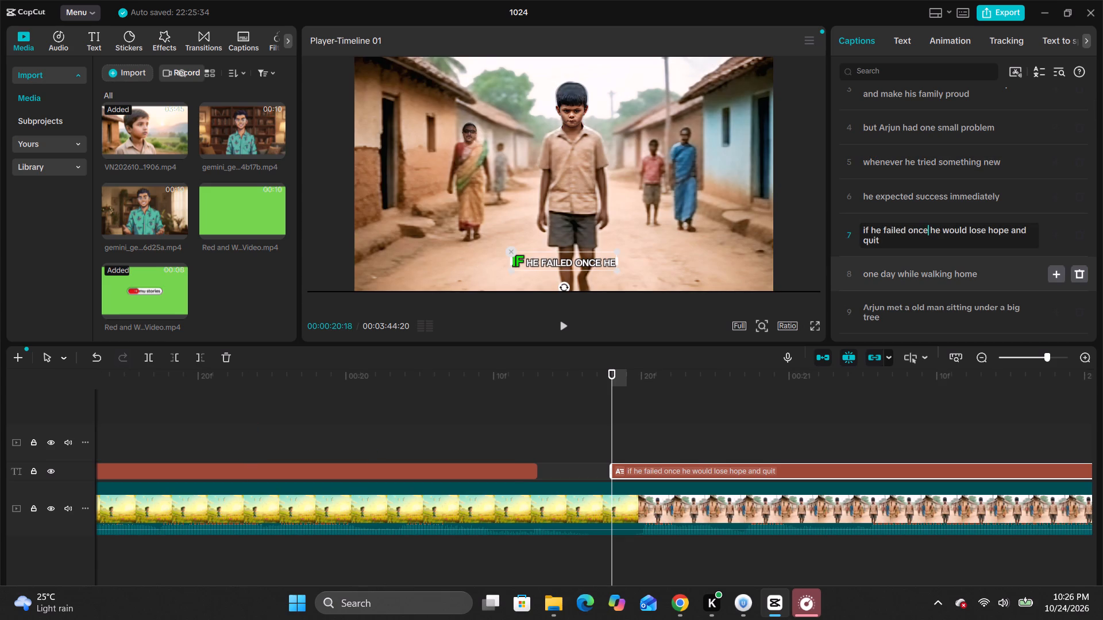
key("Right")
key("BackSpace")
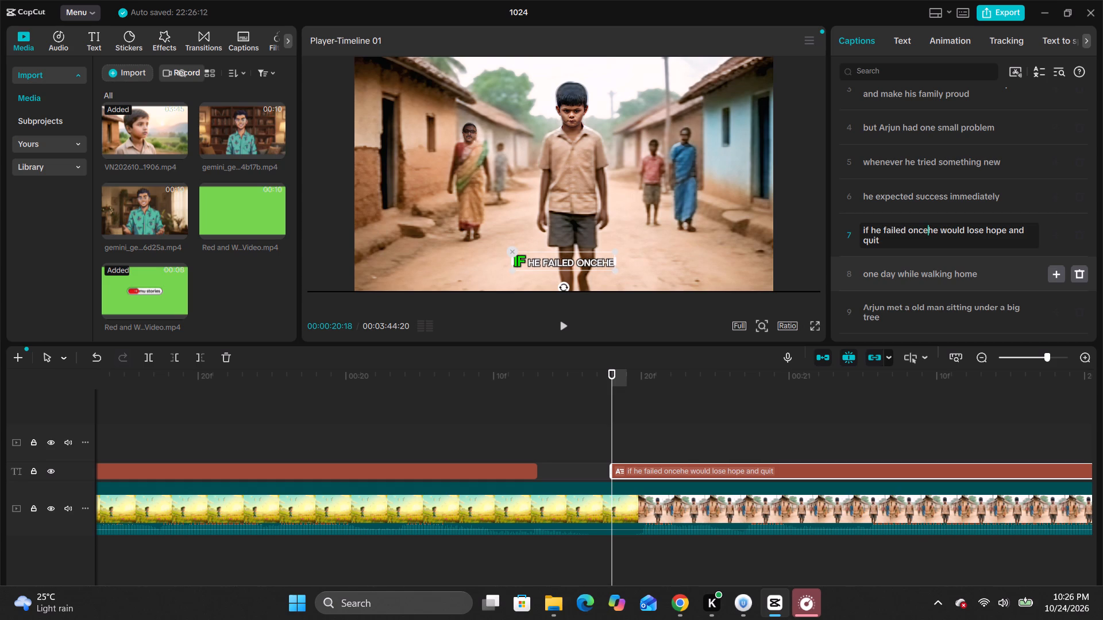
key("comma")
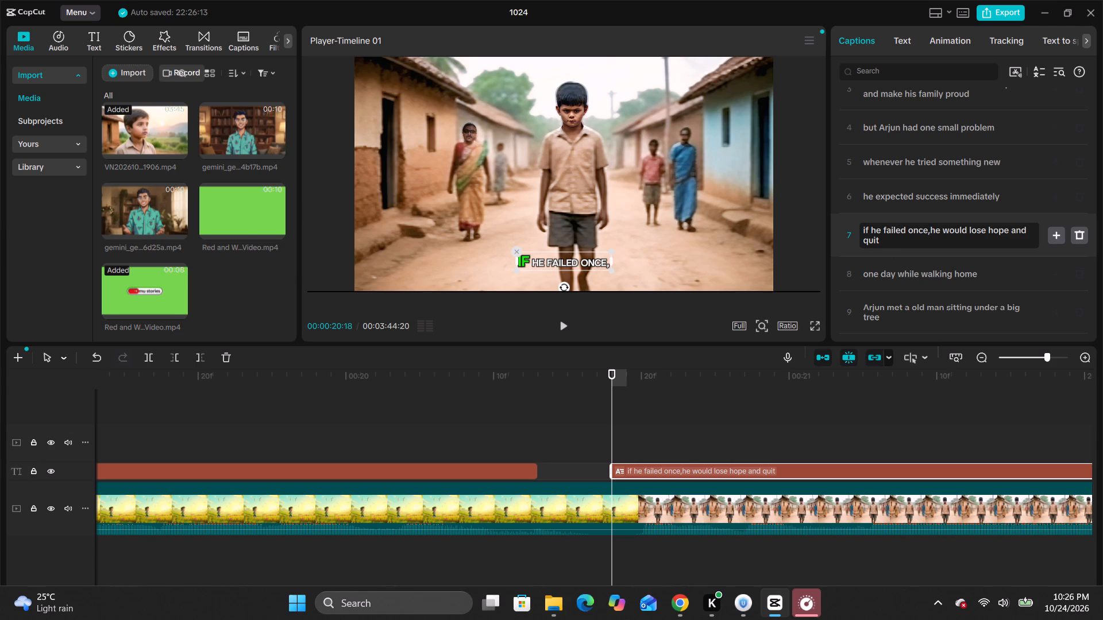
Punctuate caption 8 with commas and no space after the first, so it reads "one day,while walking home,".
scroll(912, 270, "down", 1)
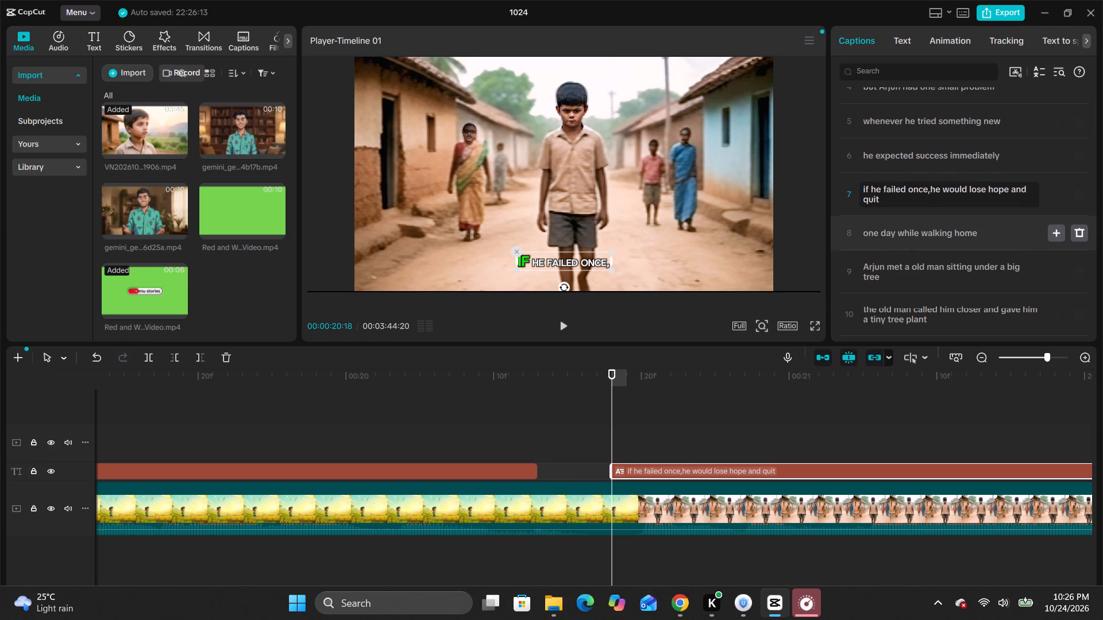
left_click(897, 231)
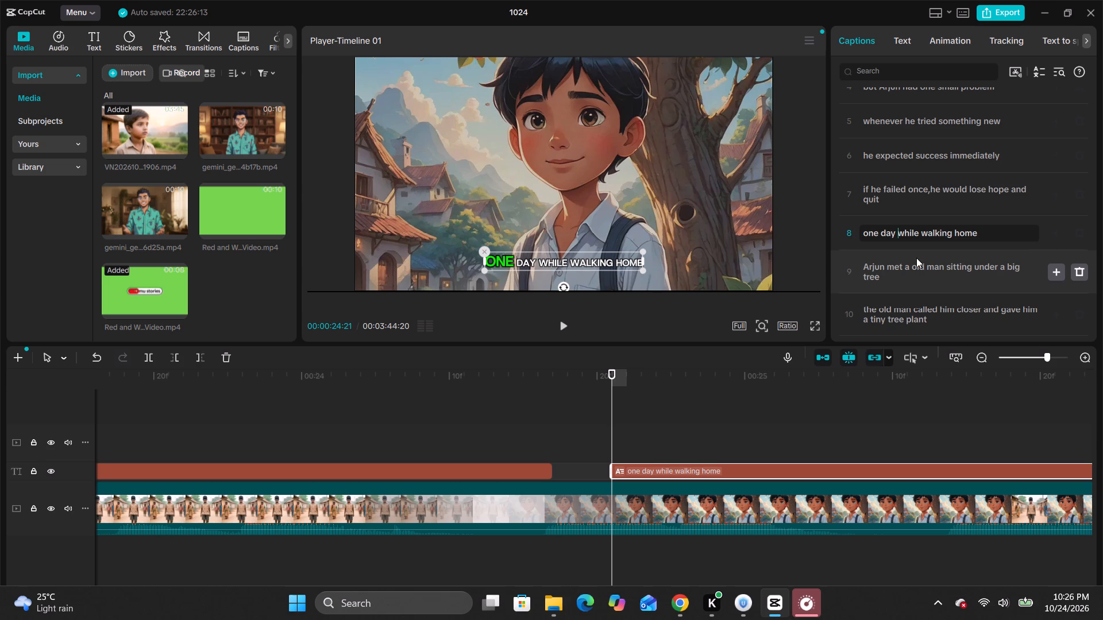
key("Left")
key("comma")
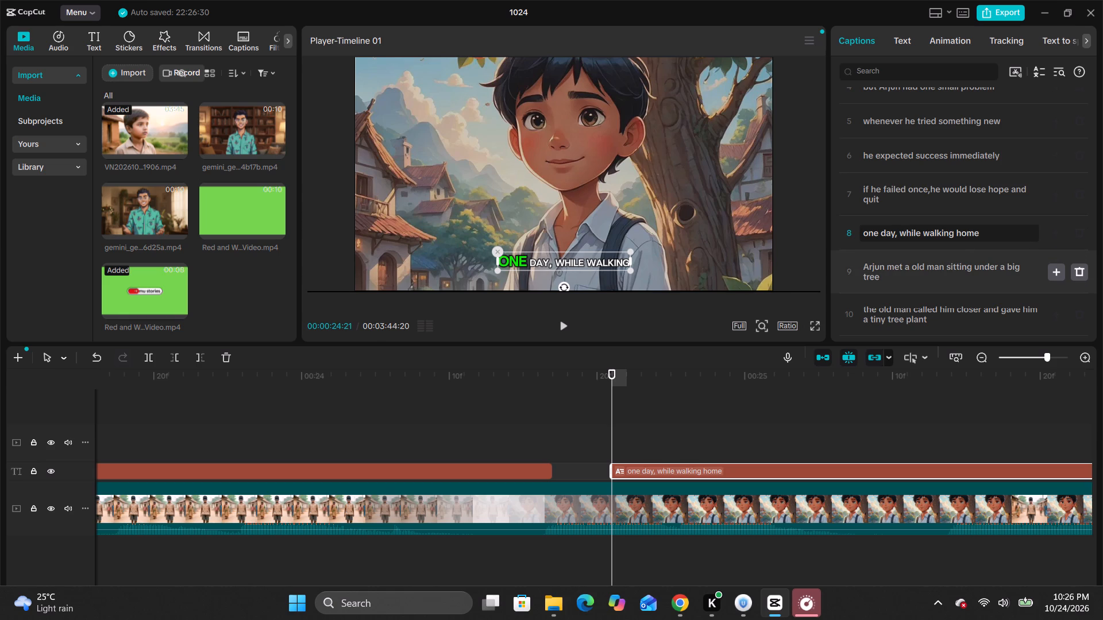
left_click(986, 234)
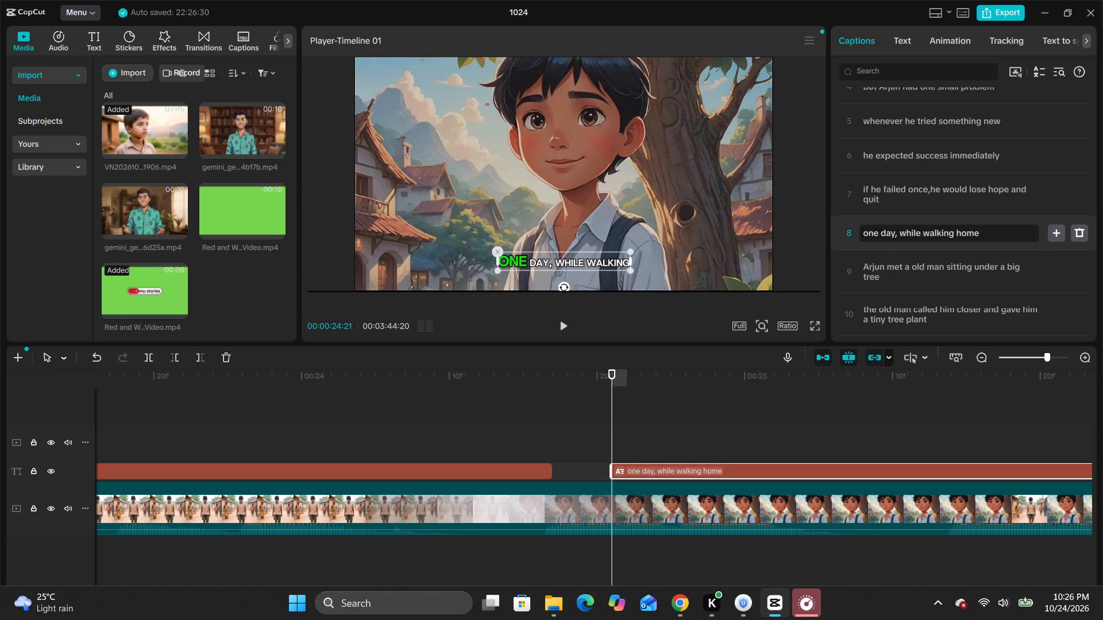
key("comma")
left_click(900, 232)
key("BackSpace")
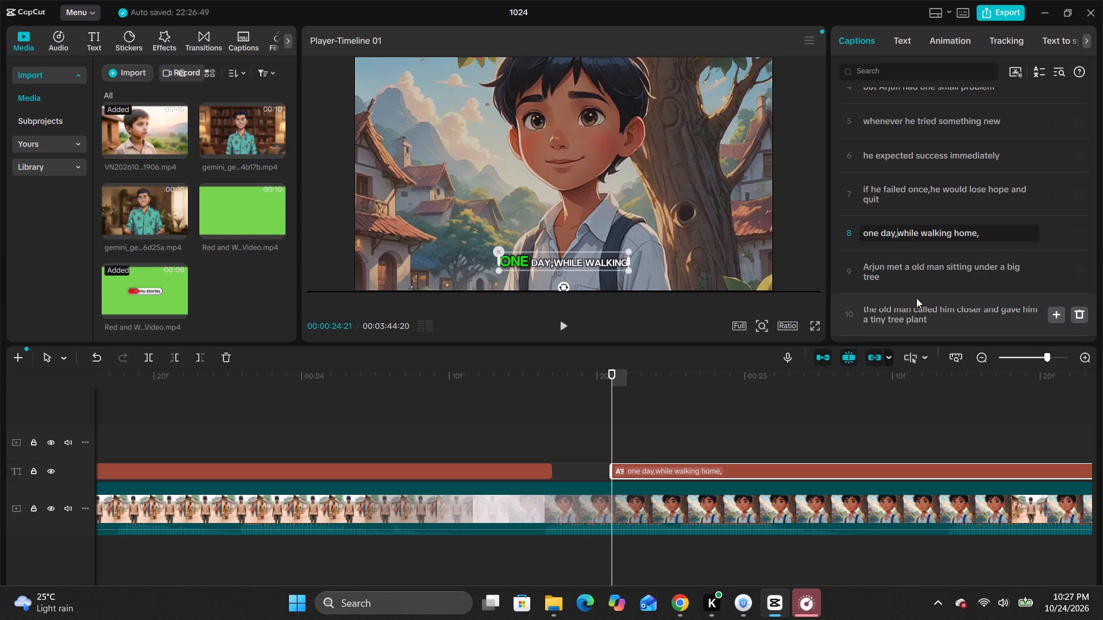
scroll(917, 295, "down", 2)
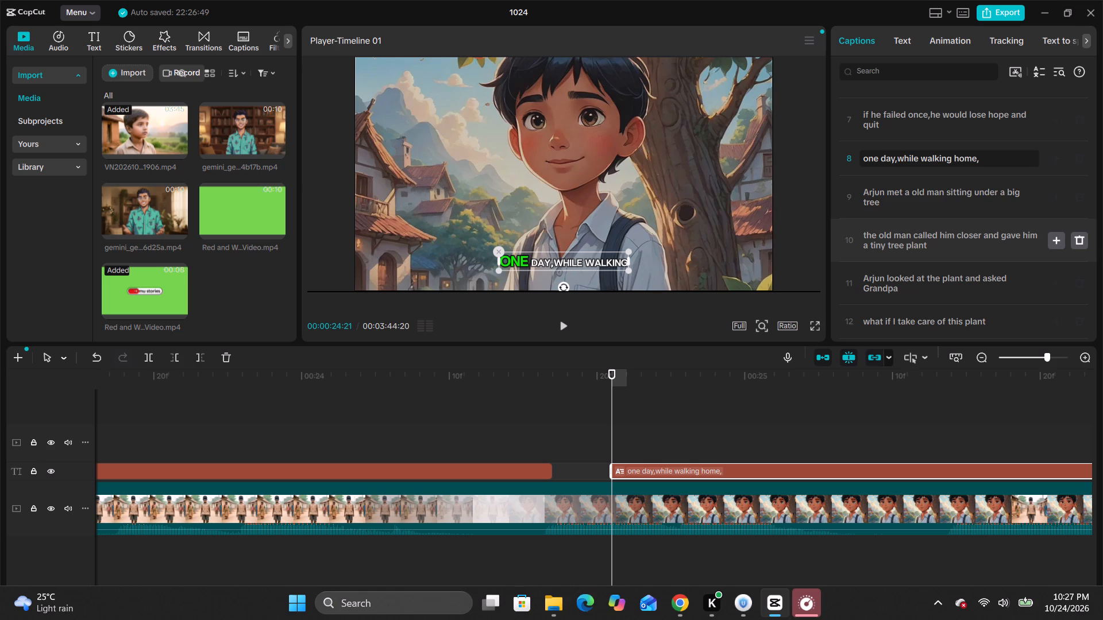
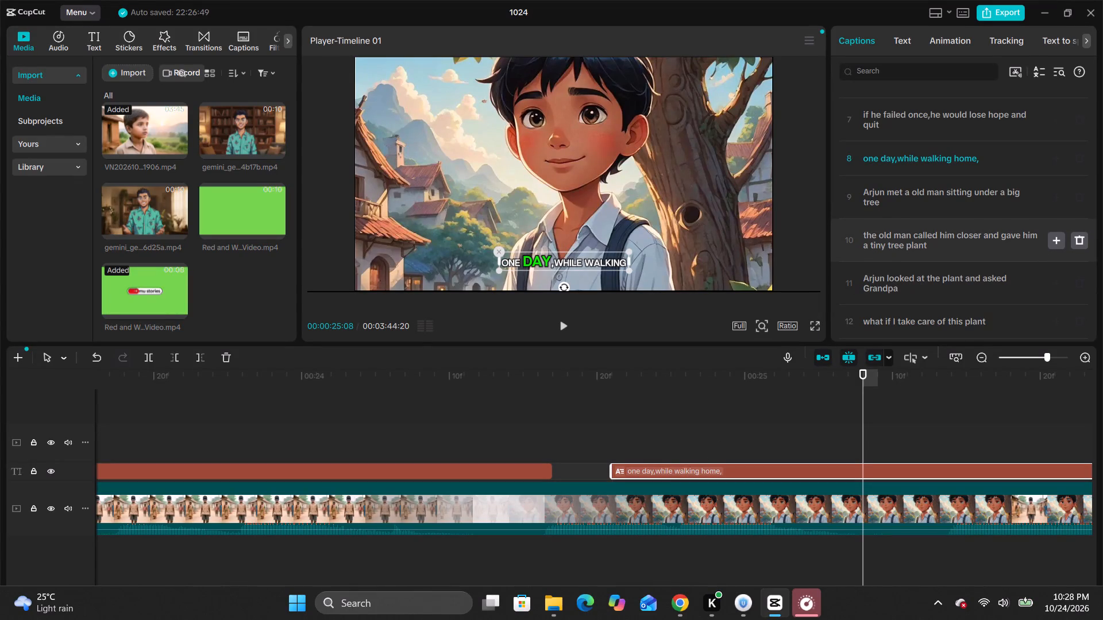
Punctuate caption 11 with two commas and an opening quotation mark, so it reads: Arjun looked at the plant and asked, "Grandpa,.
scroll(930, 232, "down", 1)
left_click(912, 255)
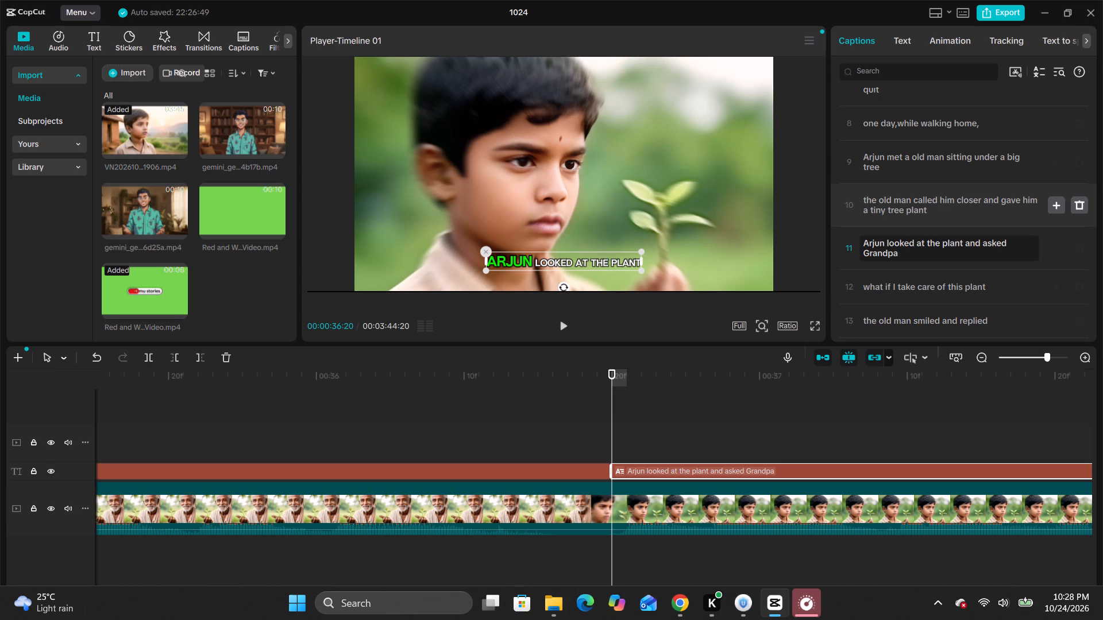
scroll(909, 212, "down", 2)
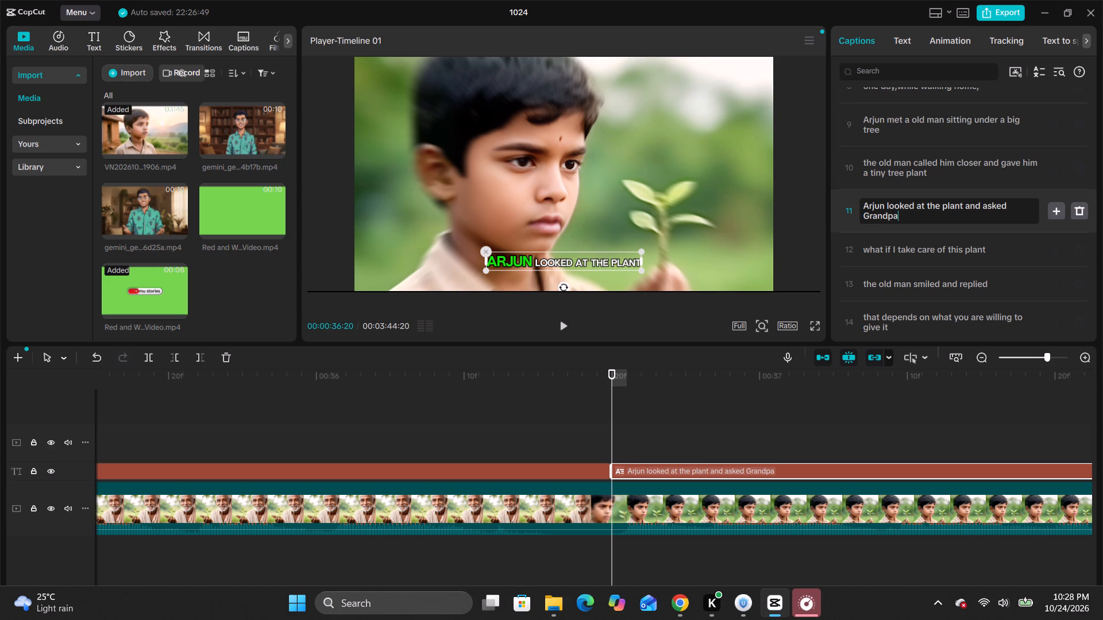
left_click(908, 219)
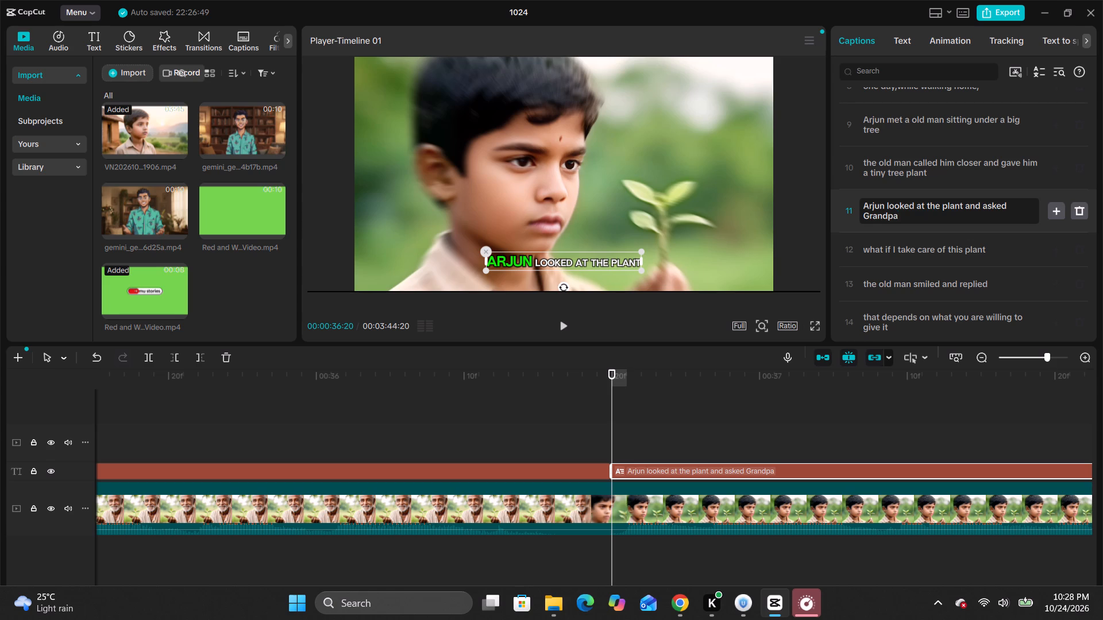
left_click(862, 215)
left_click(1011, 203)
key("comma")
left_click(874, 215)
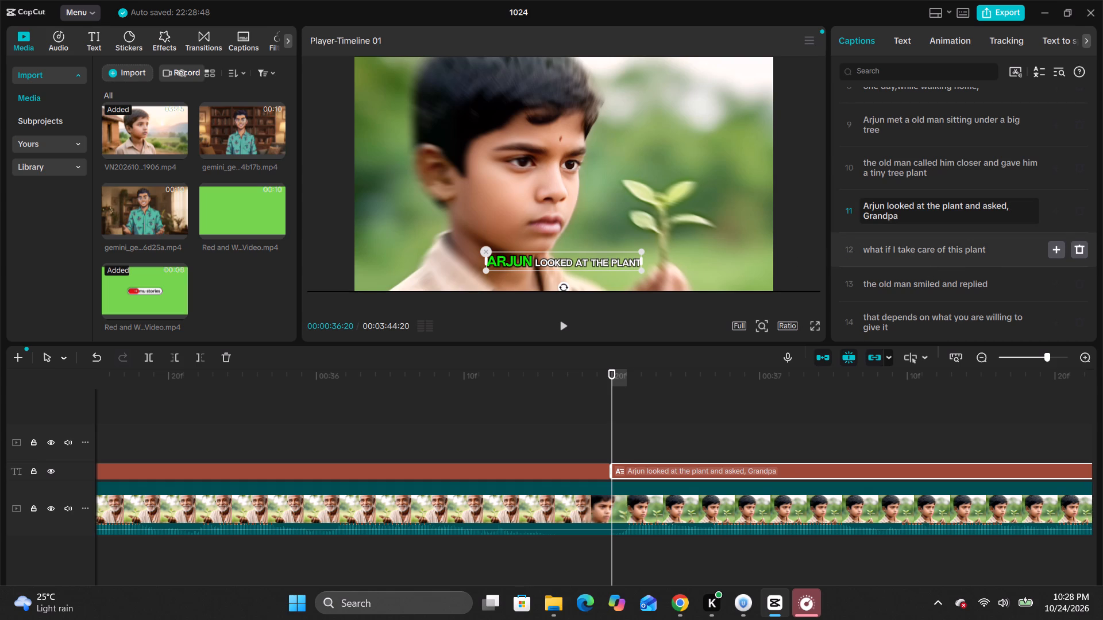
key("Left")
key("Left")
key("shift+quotedbl")
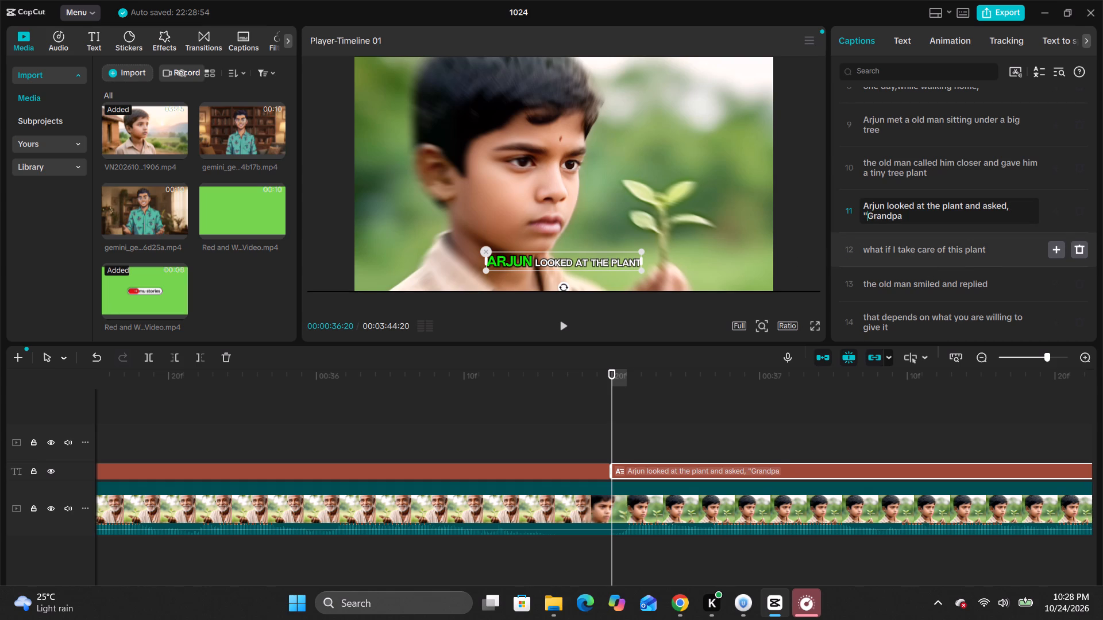
left_click(907, 219)
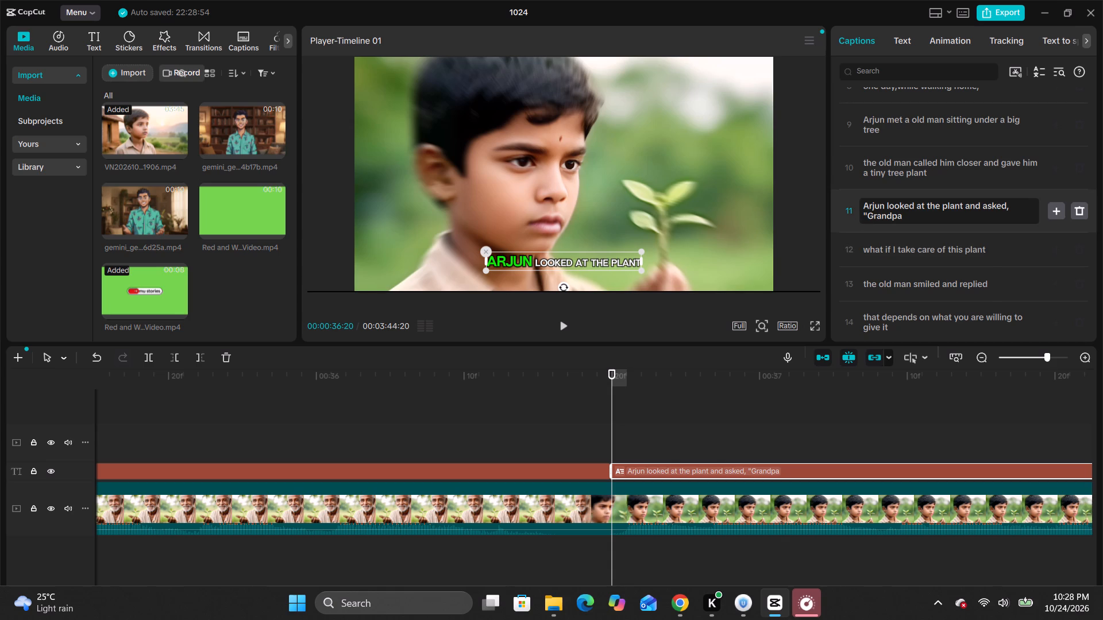
key("comma")
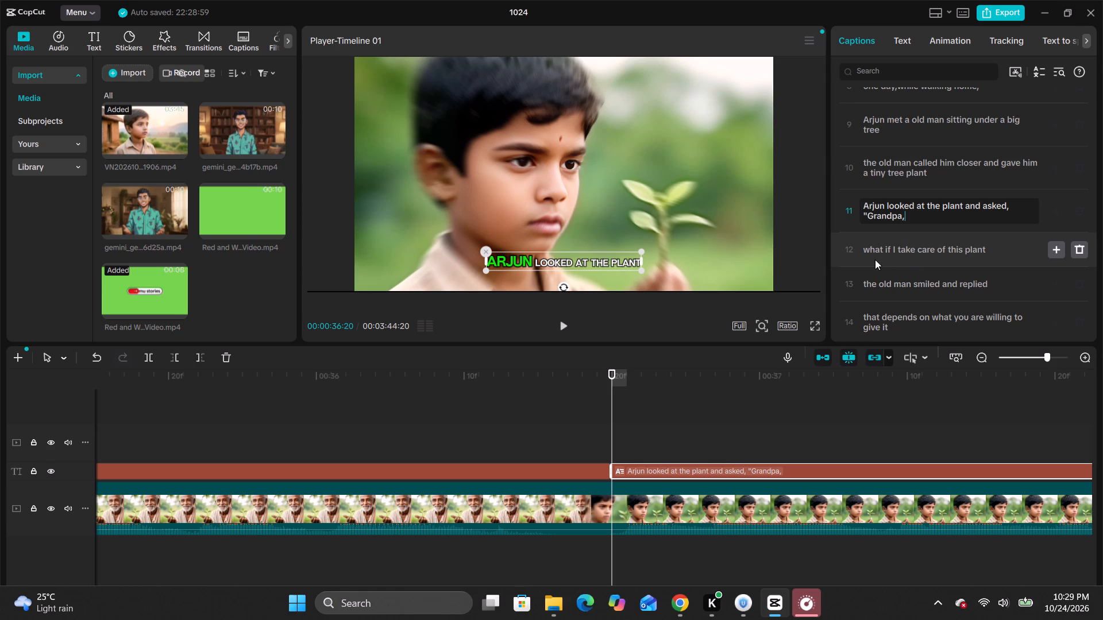
Play on to caption 12 and end it with a question mark and closing quotation mark: what if I take care of this plant?".
left_click(565, 323)
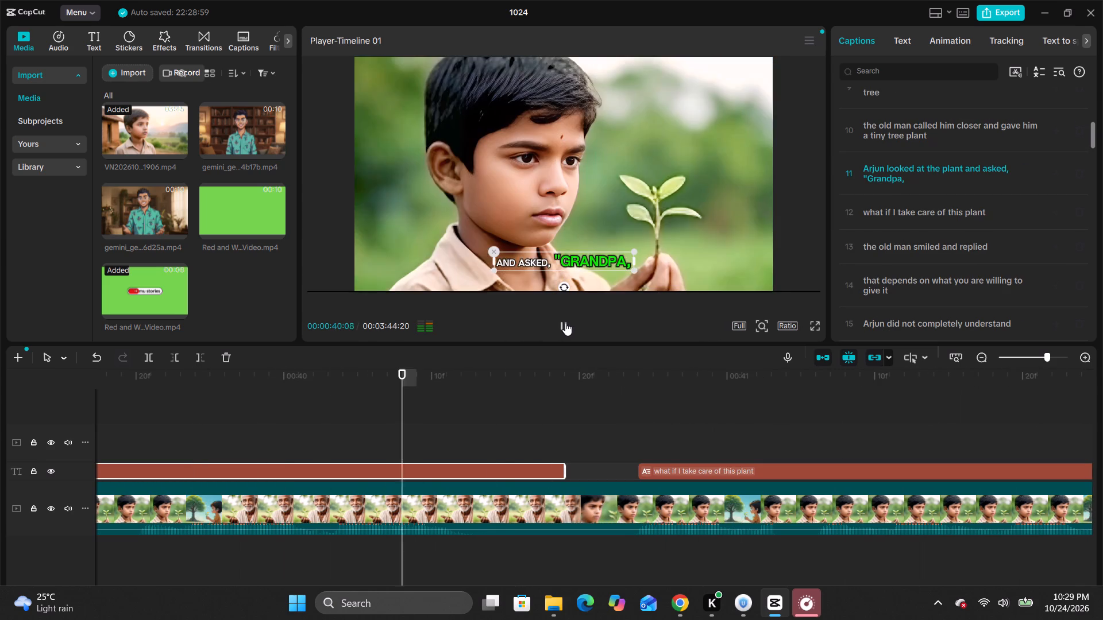
left_click(565, 323)
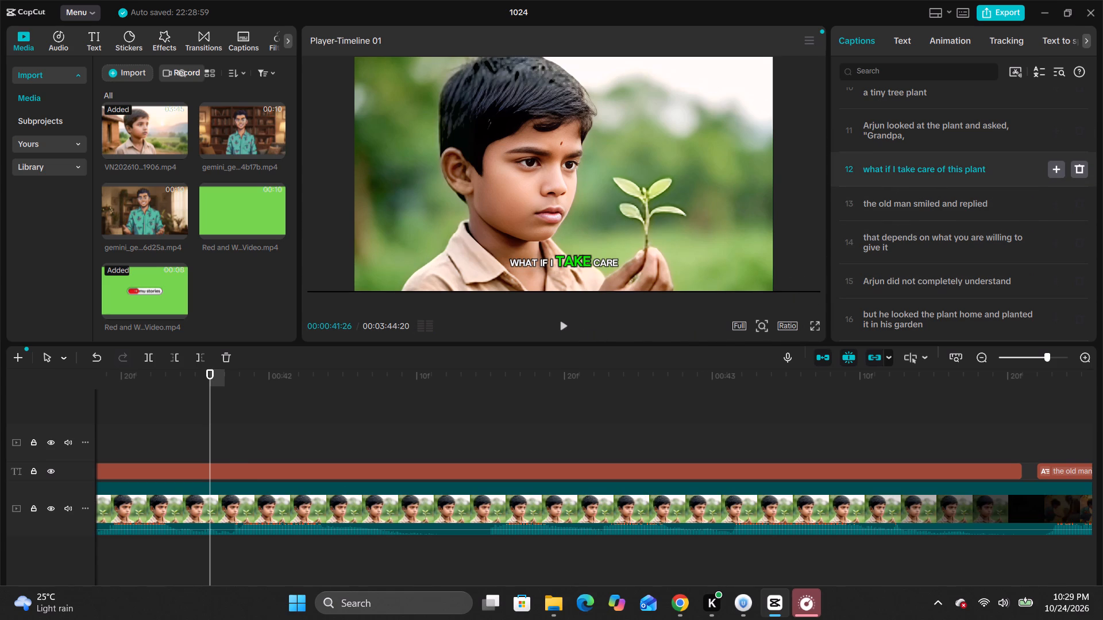
left_click(986, 169)
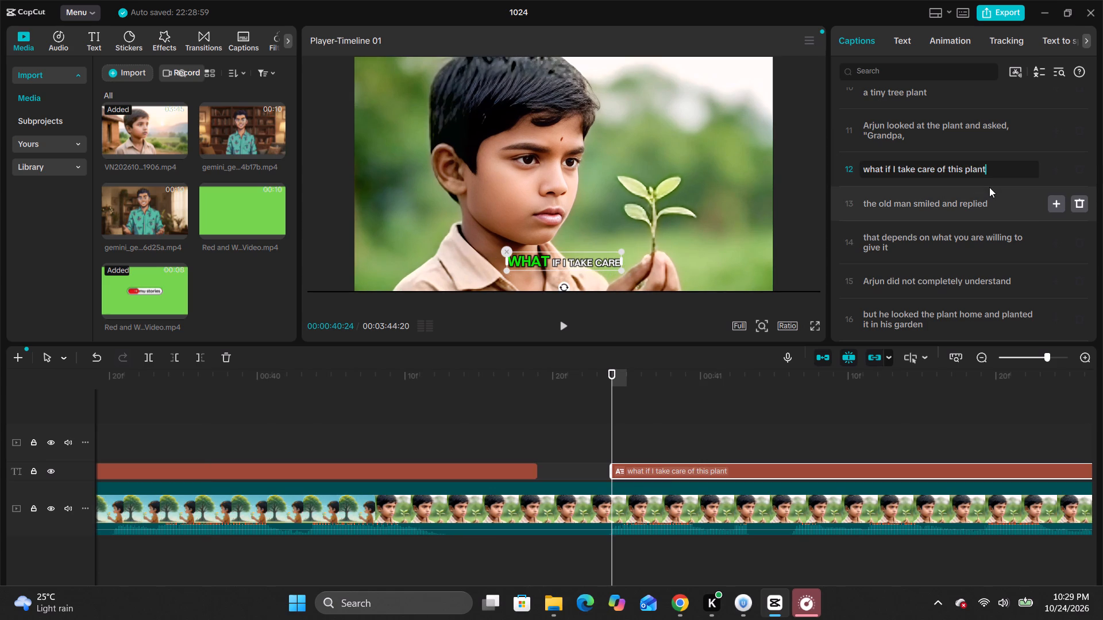
key("shift+question")
key("shift+quotedbl")
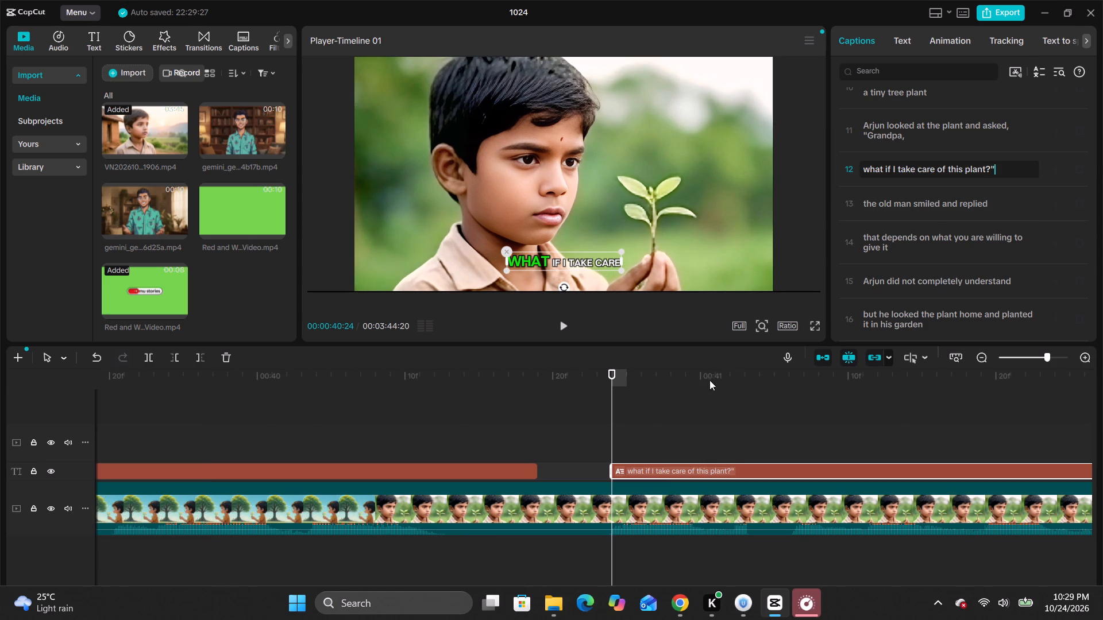
In caption 16, replace "looked" with "Took" so it reads "but he Took the plant home and planted it in his garden".
left_click(567, 324)
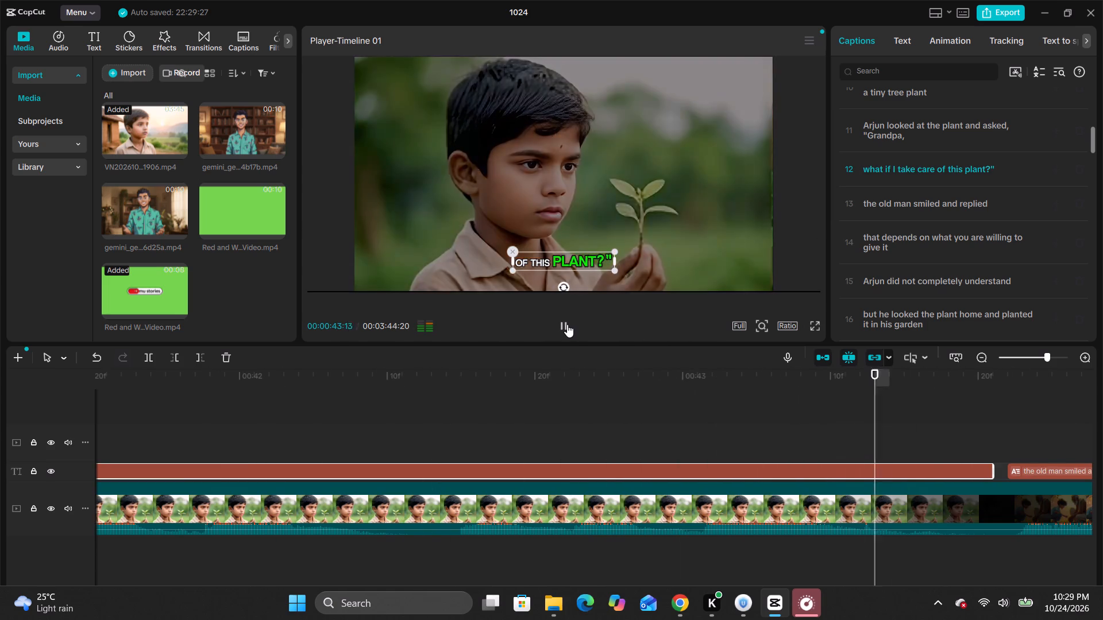
left_click(566, 324)
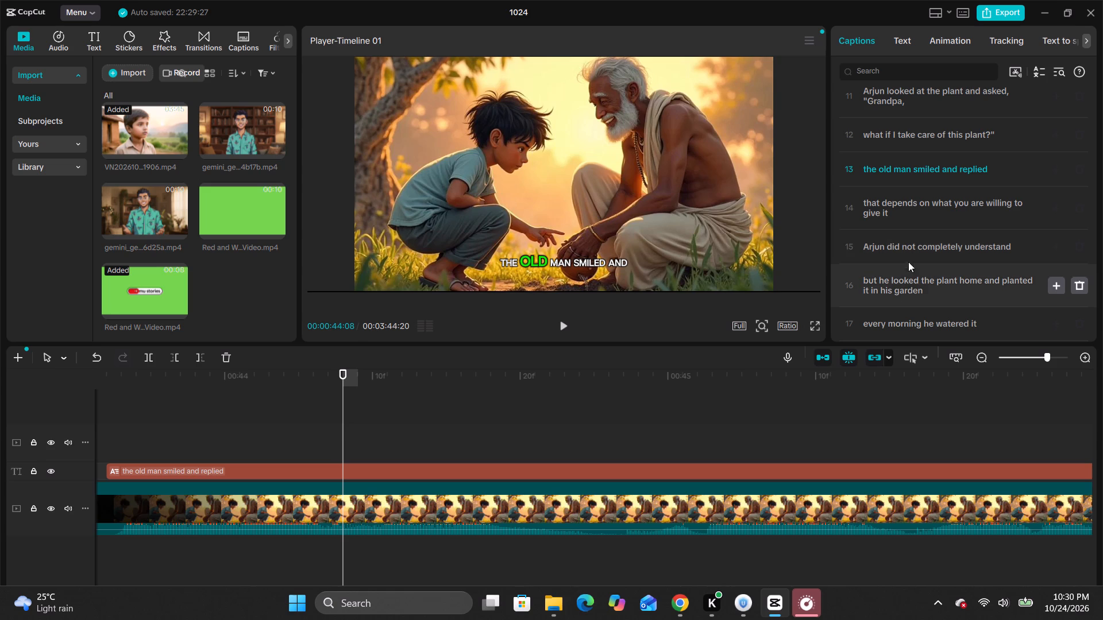
scroll(909, 256, "down", 2)
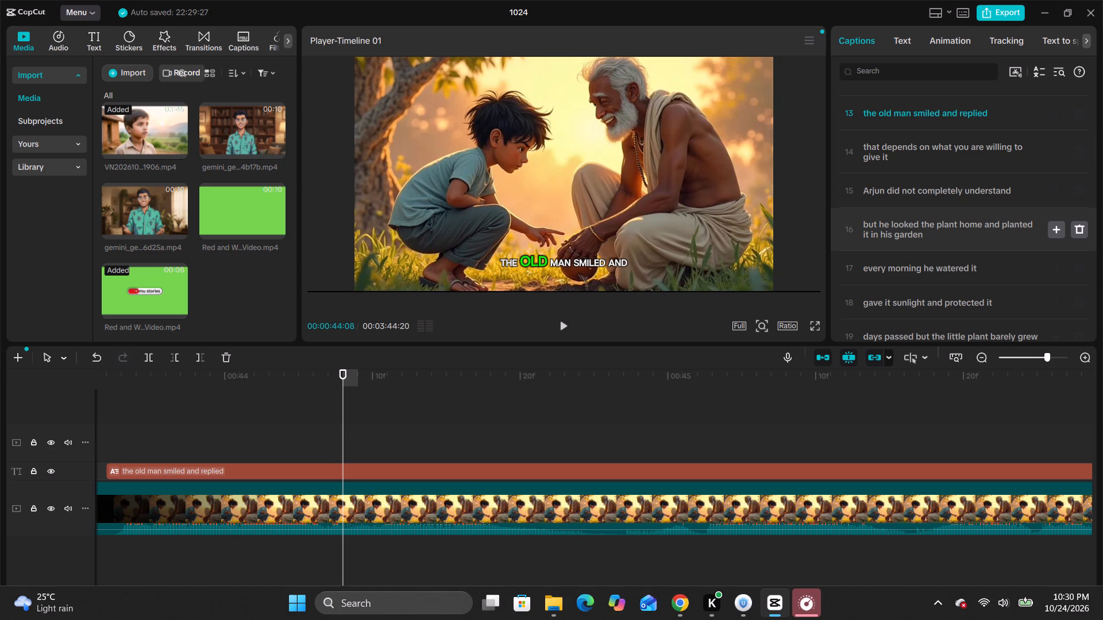
left_click(893, 224)
key("BackSpace")
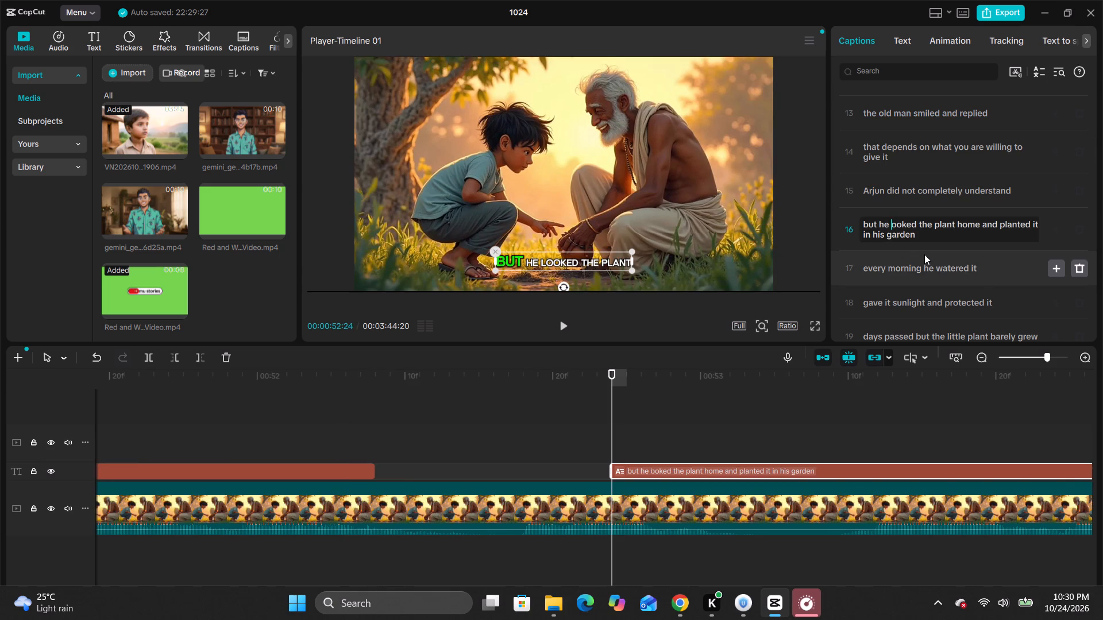
key("t")
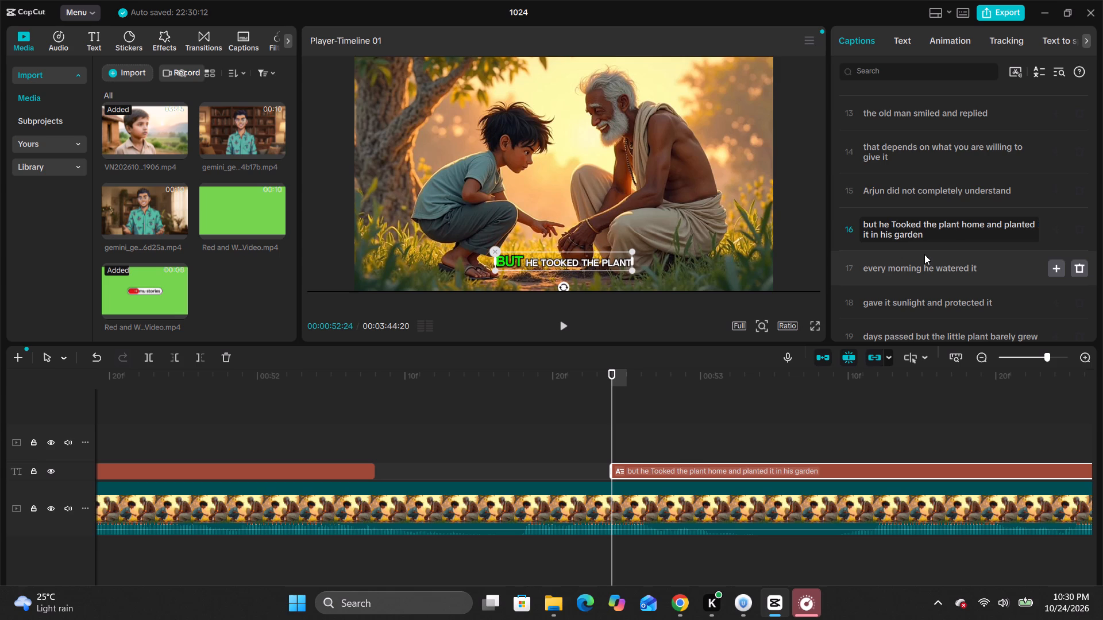
key("Right")
key("Right")
key("Right")
key("Right")
key("Right")
key("BackSpace")
key("BackSpace")
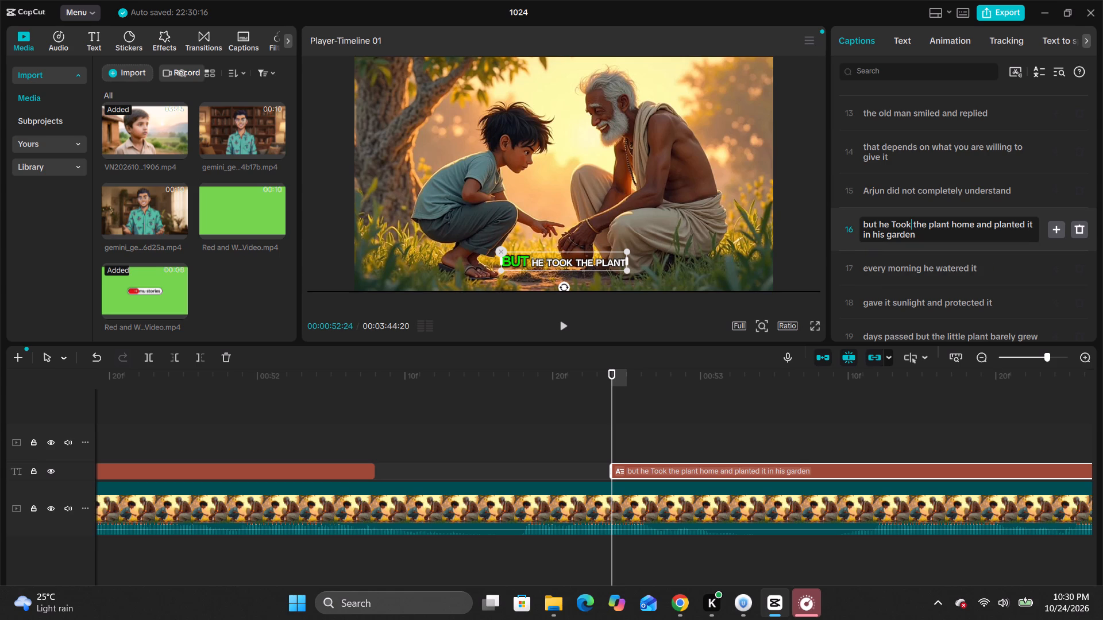
Play on to caption 22 and add an opening quotation mark and final comma: he complained his mother said "son,.
scroll(908, 255, "down", 2)
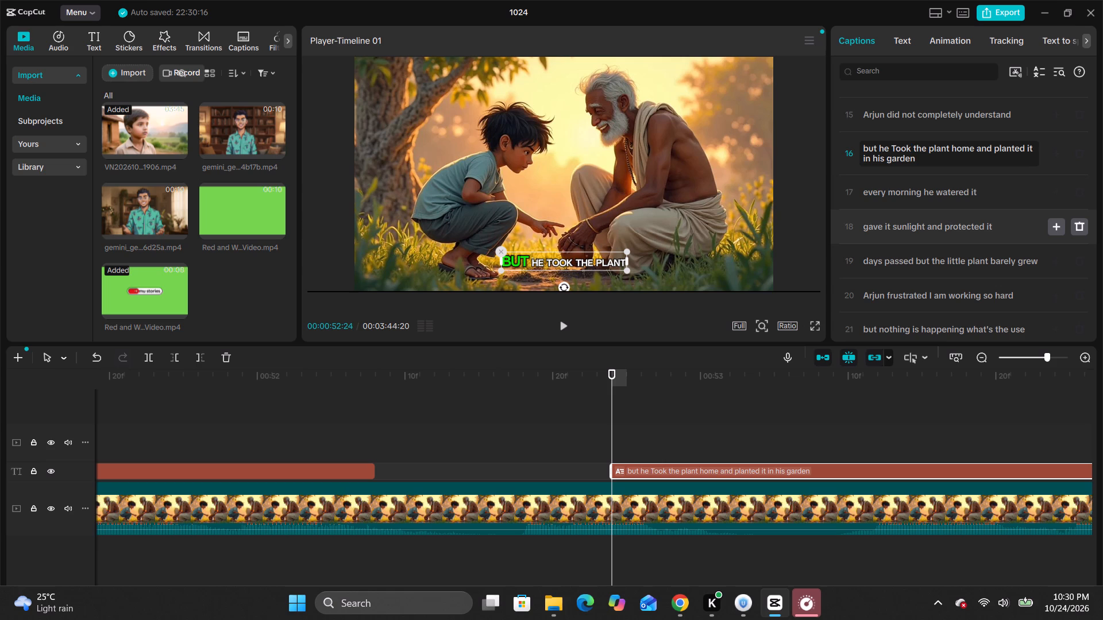
scroll(990, 231, "down", 2)
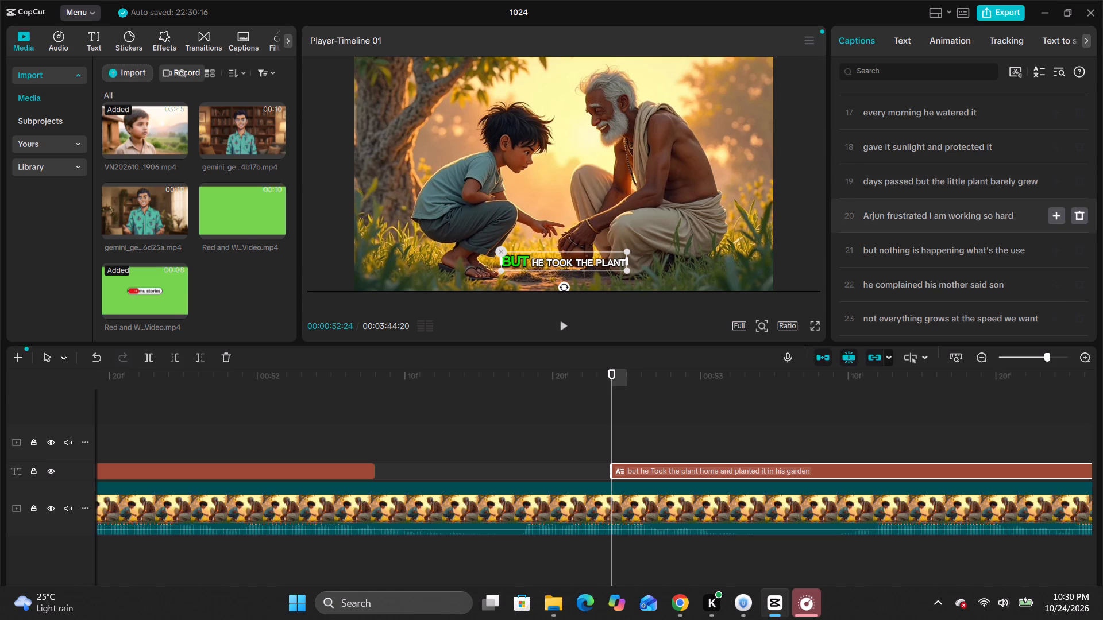
scroll(898, 220, "down", 1)
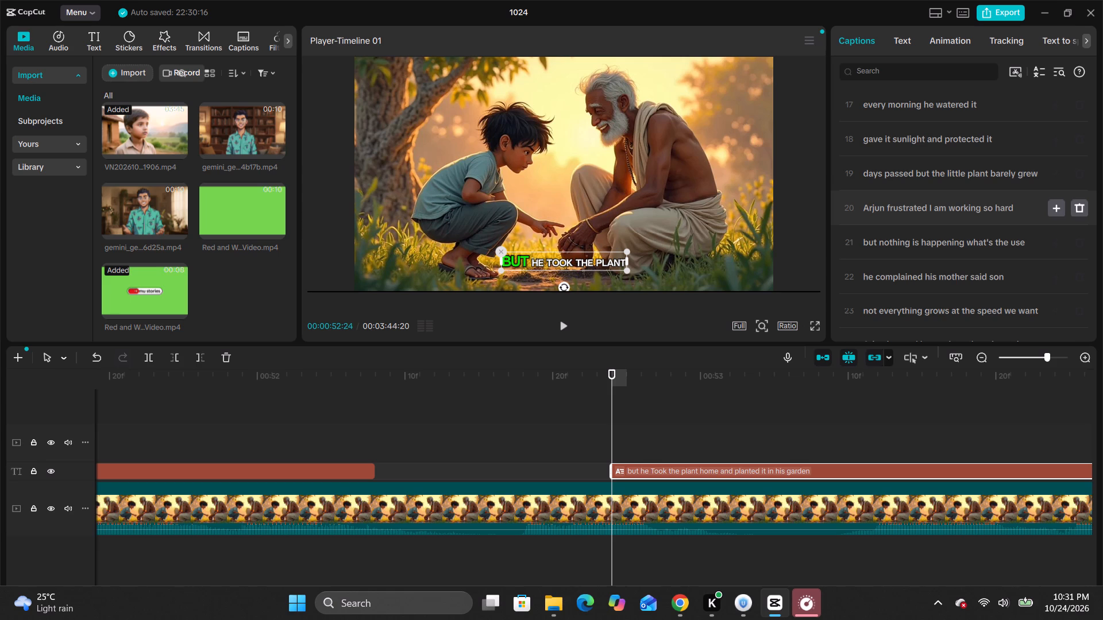
left_click(561, 323)
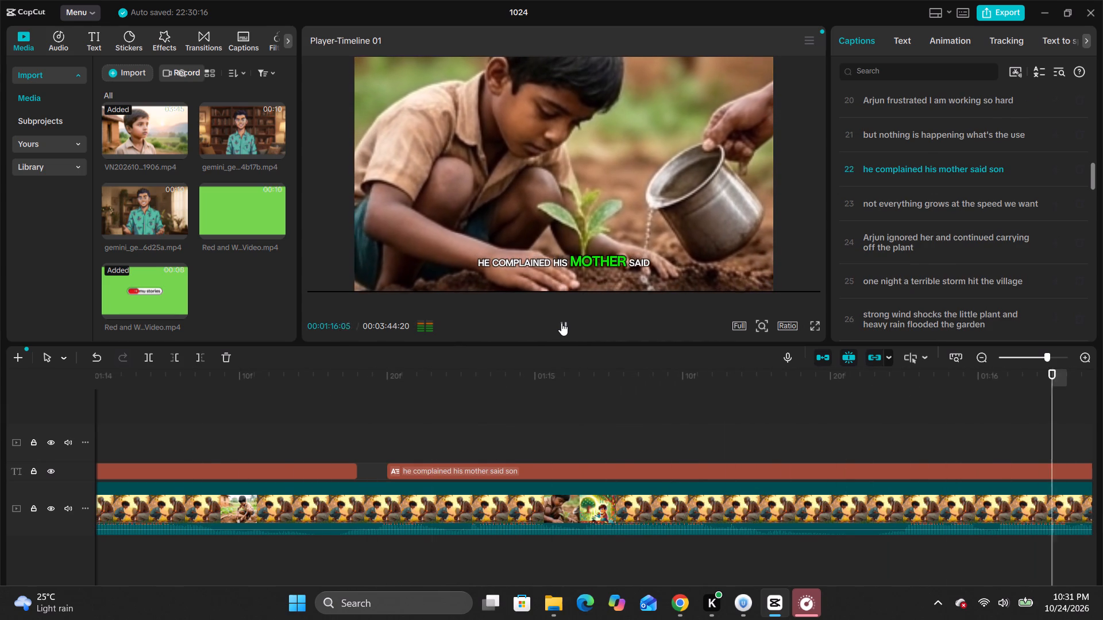
left_click(561, 323)
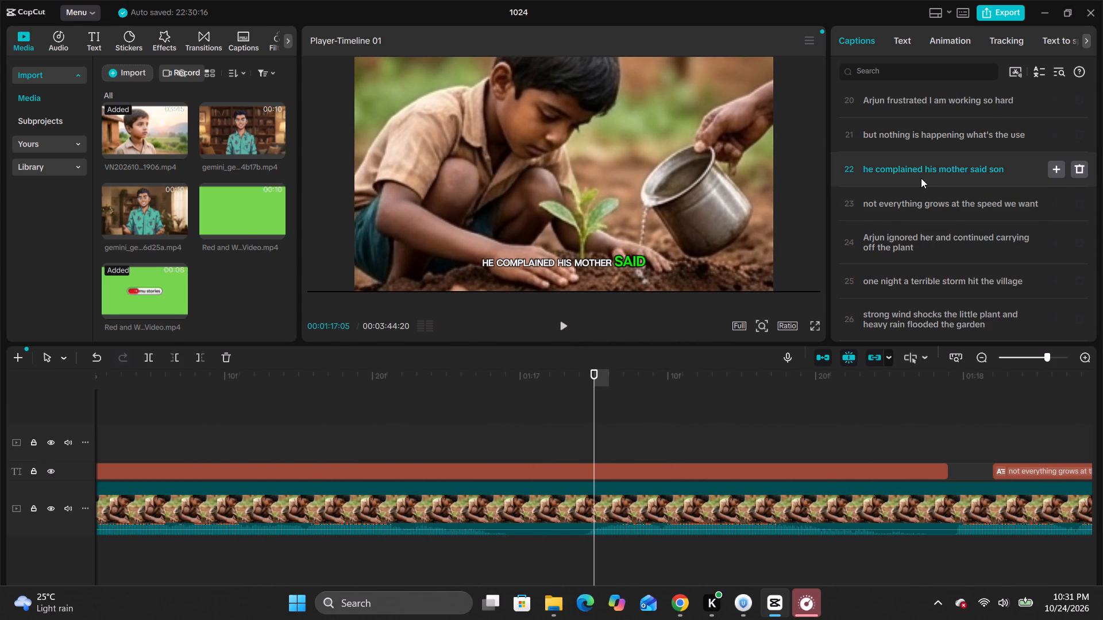
left_click(872, 168)
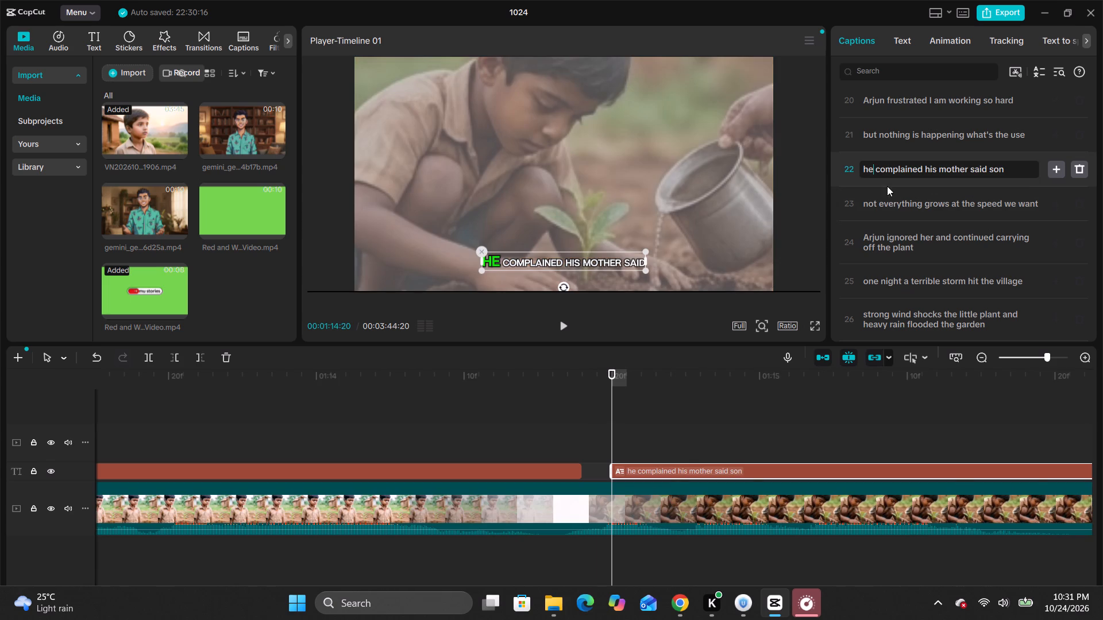
left_click(989, 172)
key("shift+quotedbl")
left_click(1014, 166)
key("comma")
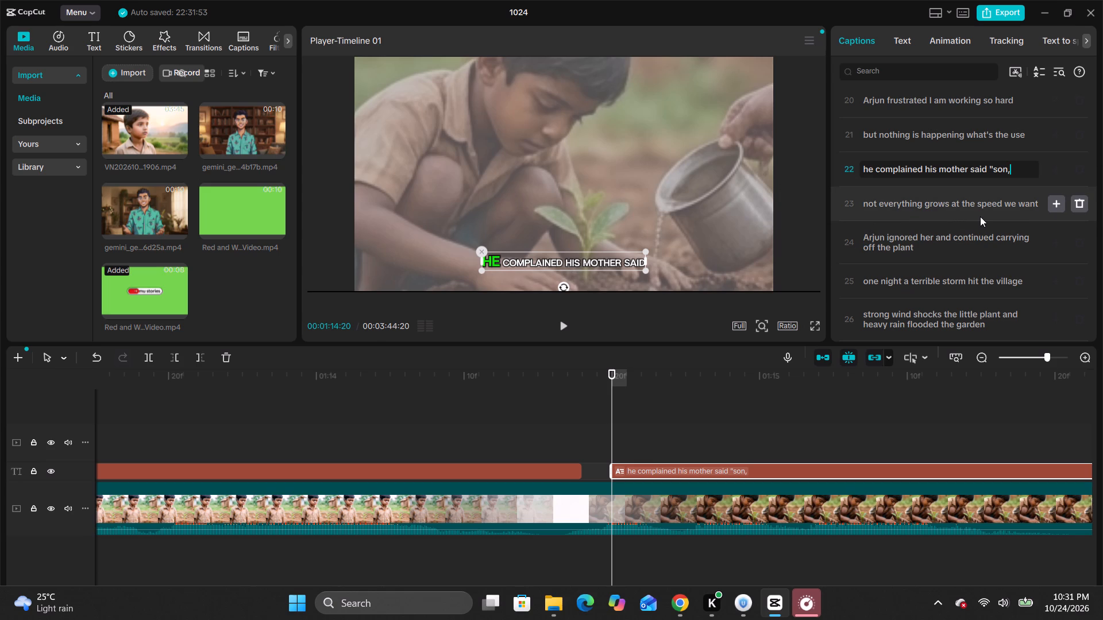
End caption 23 with a period and closing quotation mark, so it reads: not everything grows at the speed we want.".
left_click(1024, 204)
key("Right")
key("Right")
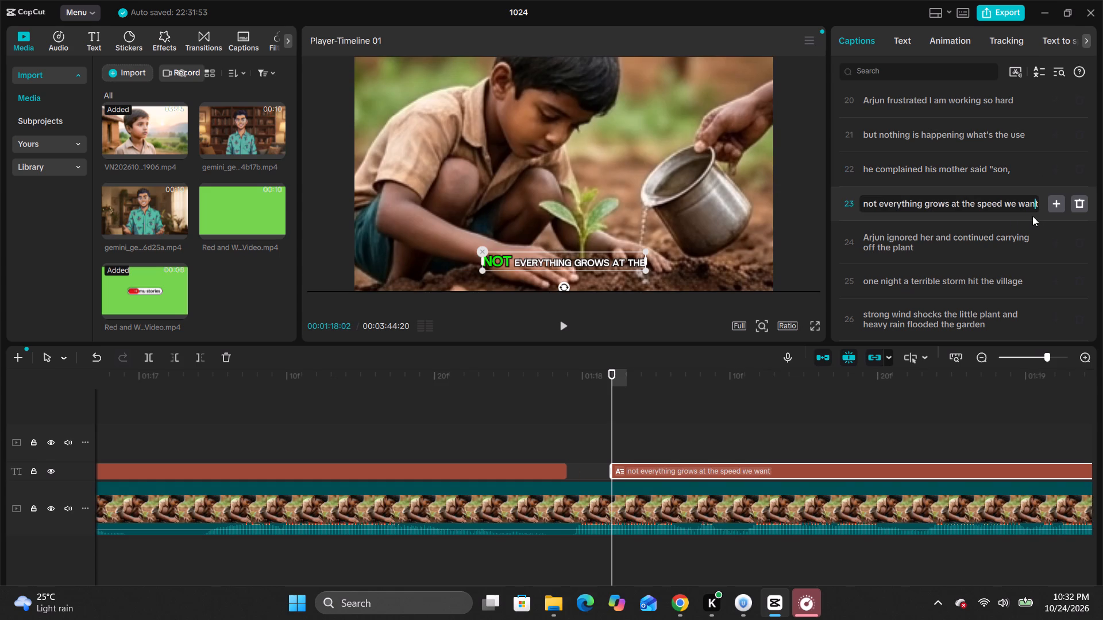
key("Right")
type(".\"")
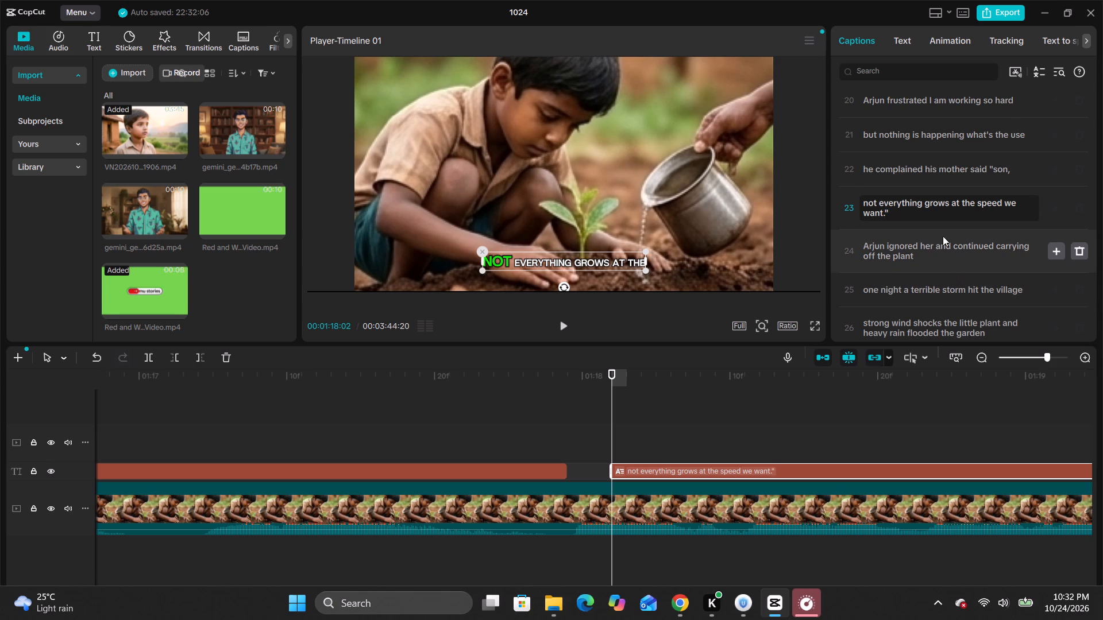
In caption 24, change "carrying" to "caring" so it reads: Arjun ignored her and continued caring off the plant.
scroll(943, 236, "down", 1)
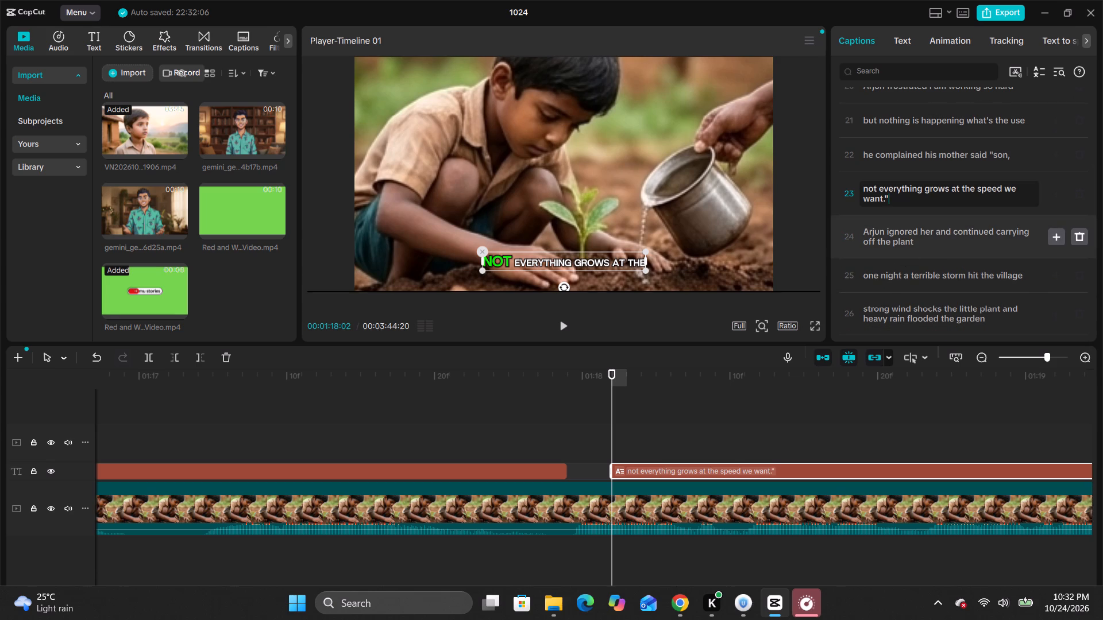
scroll(933, 239, "down", 1)
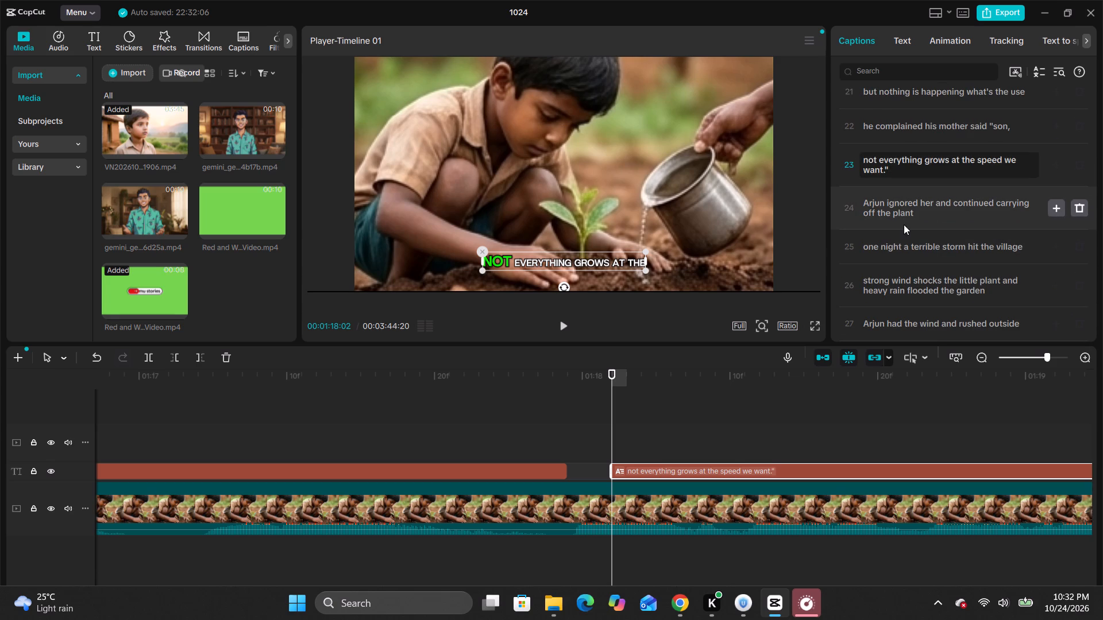
left_click(1013, 203)
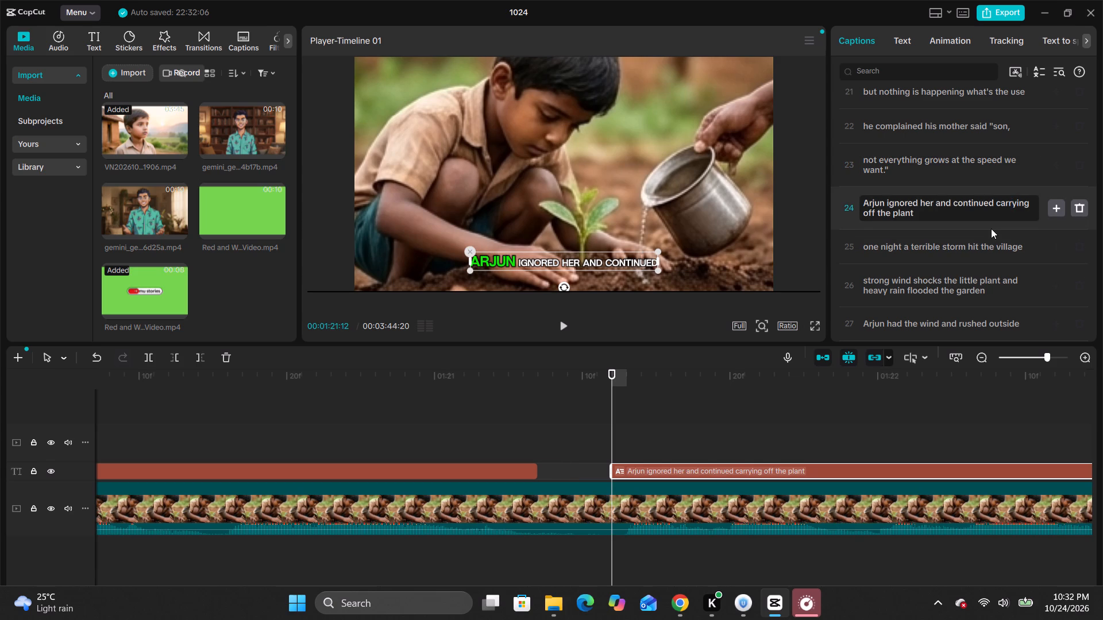
key("Right")
key("BackSpace")
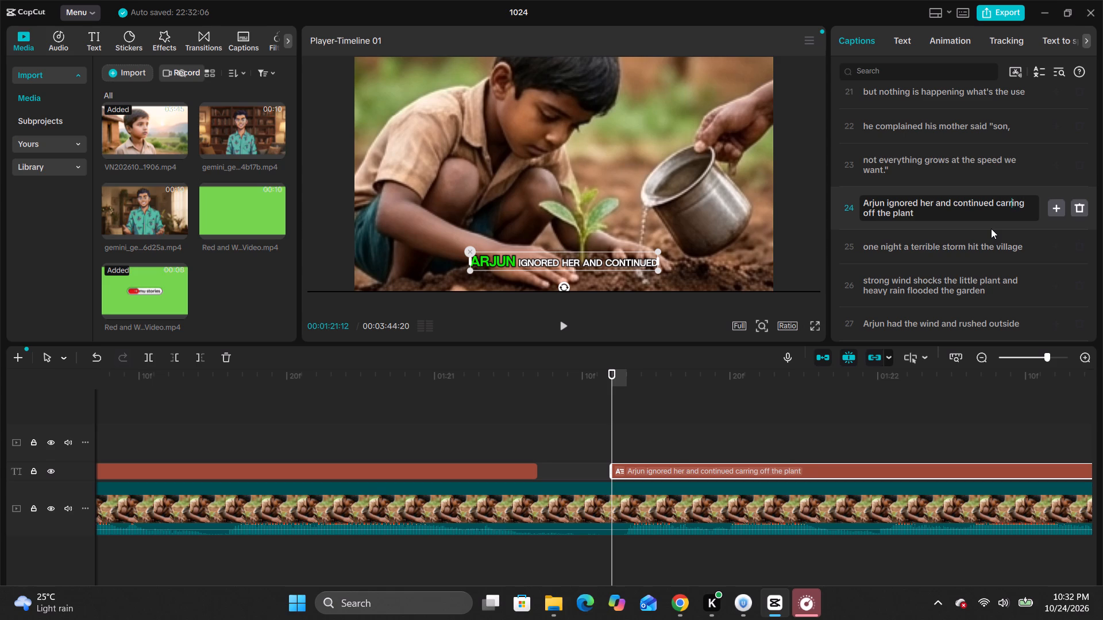
key("BackSpace")
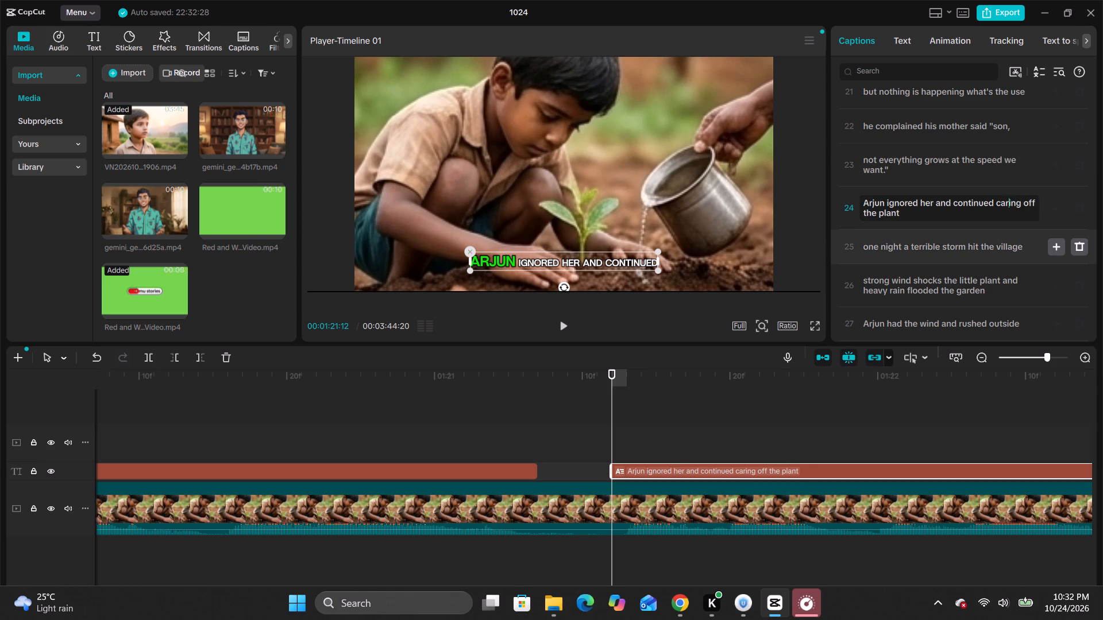
In caption 26, change "shocks" to "shooks" so it reads: strong wind shooks the little plant and heavy rain flooded the garden.
scroll(923, 245, "down", 1)
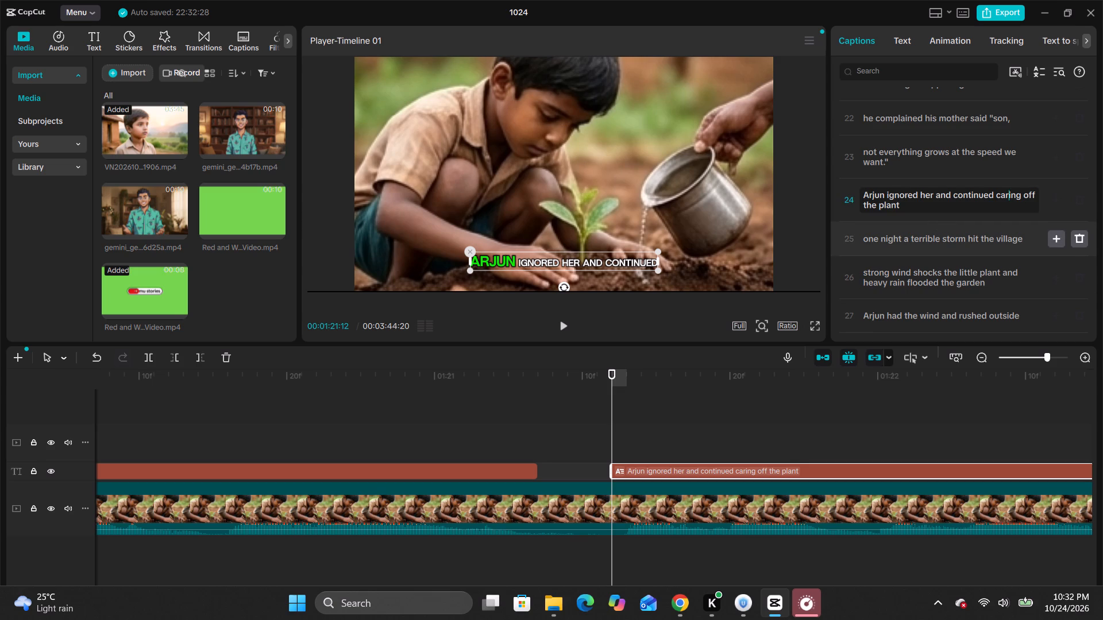
scroll(907, 244, "down", 1)
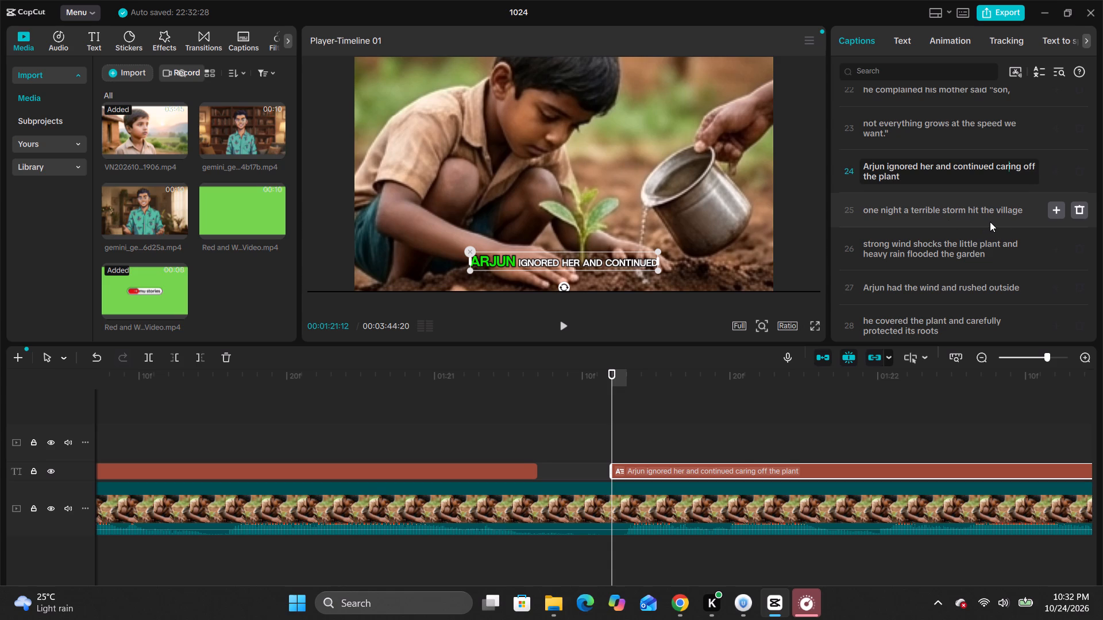
scroll(913, 243, "down", 2)
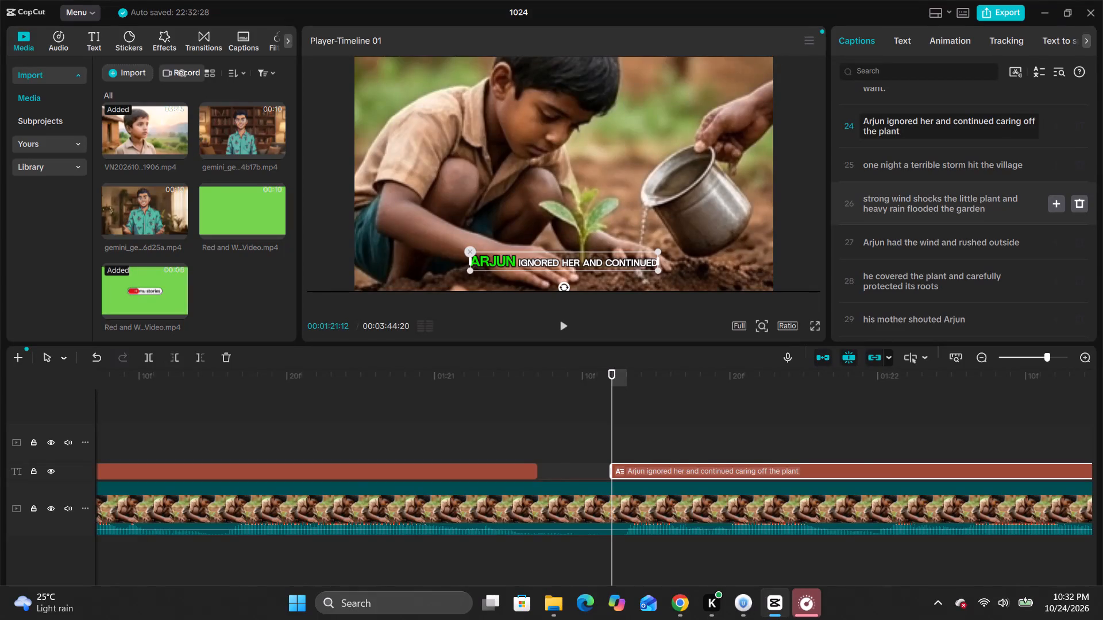
left_click(931, 199)
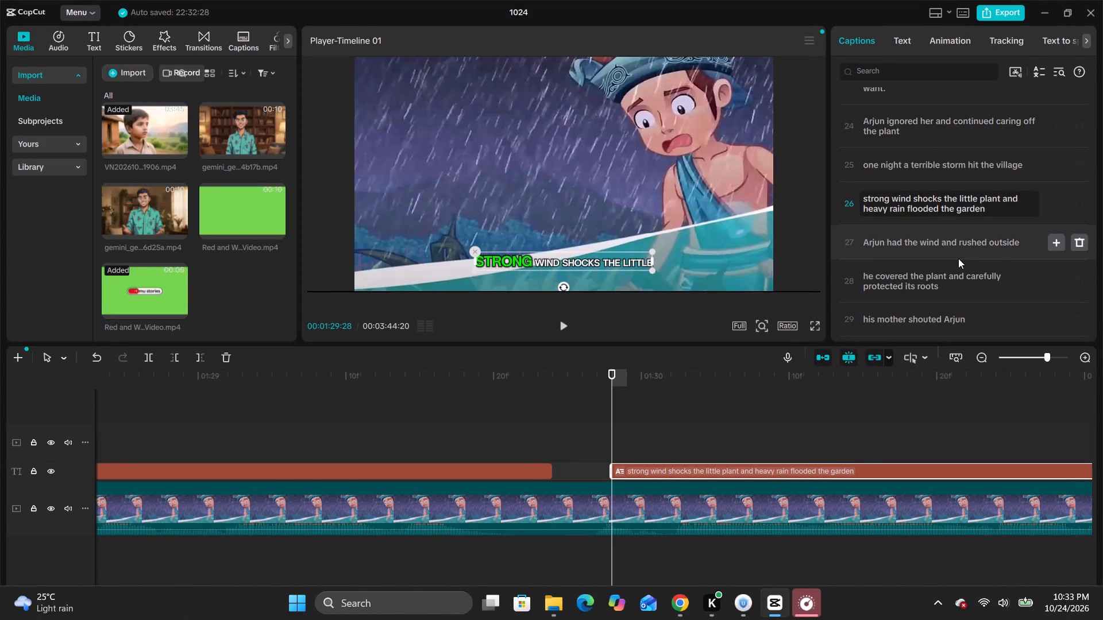
key("BackSpace")
key("o")
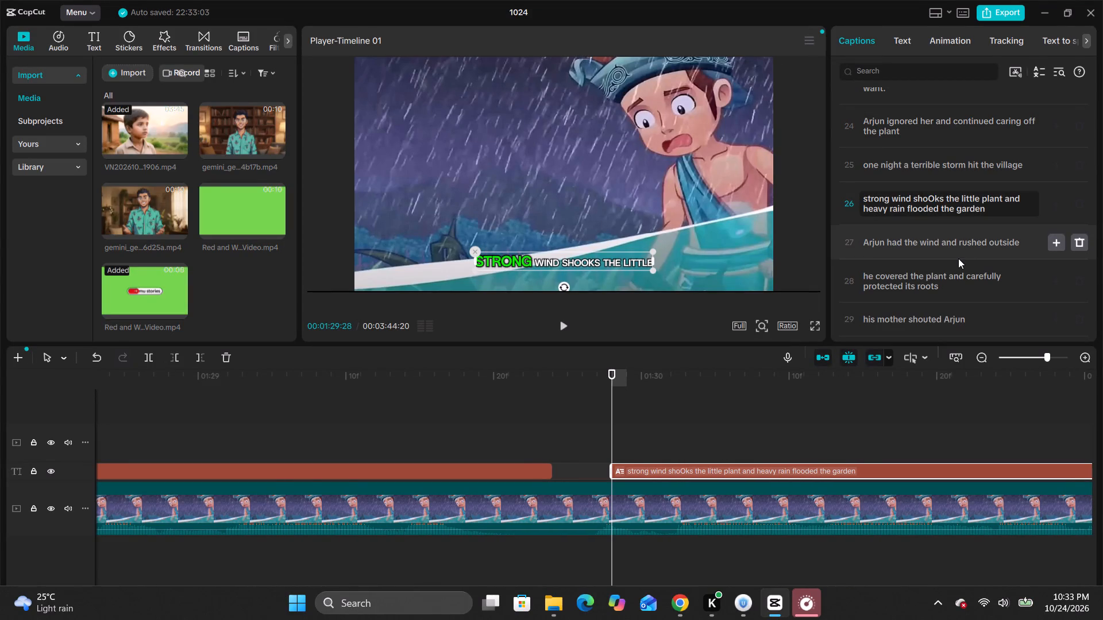
key("BackSpace")
key("shift+o")
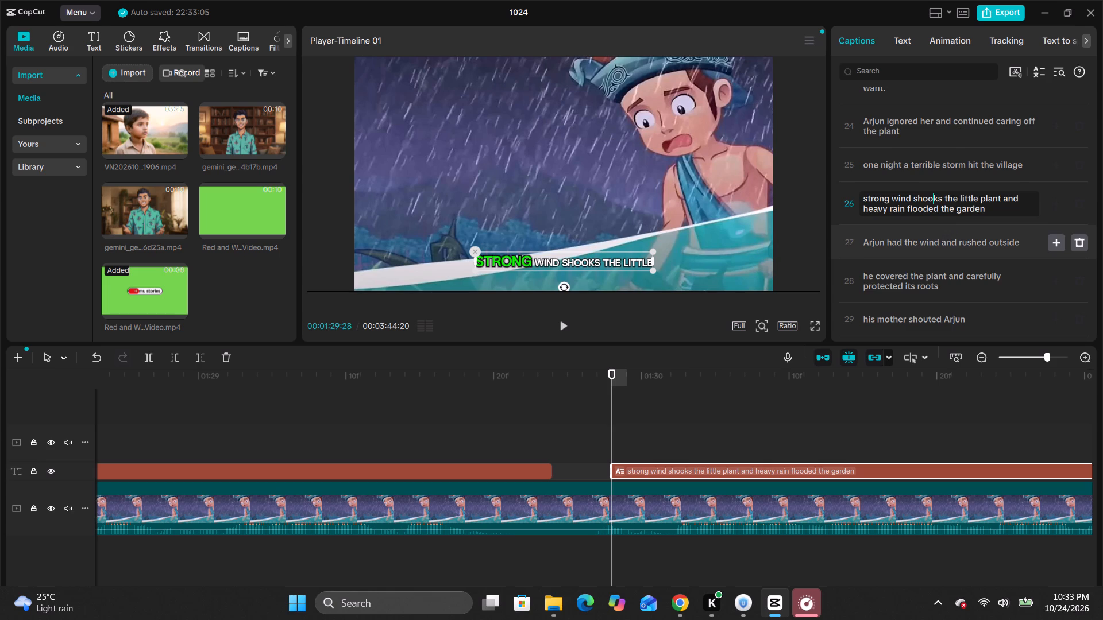
Play on to caption 27 and change "had" to "heard" so it reads: Arjun heard the wind and rushed outside.
scroll(900, 241, "down", 1)
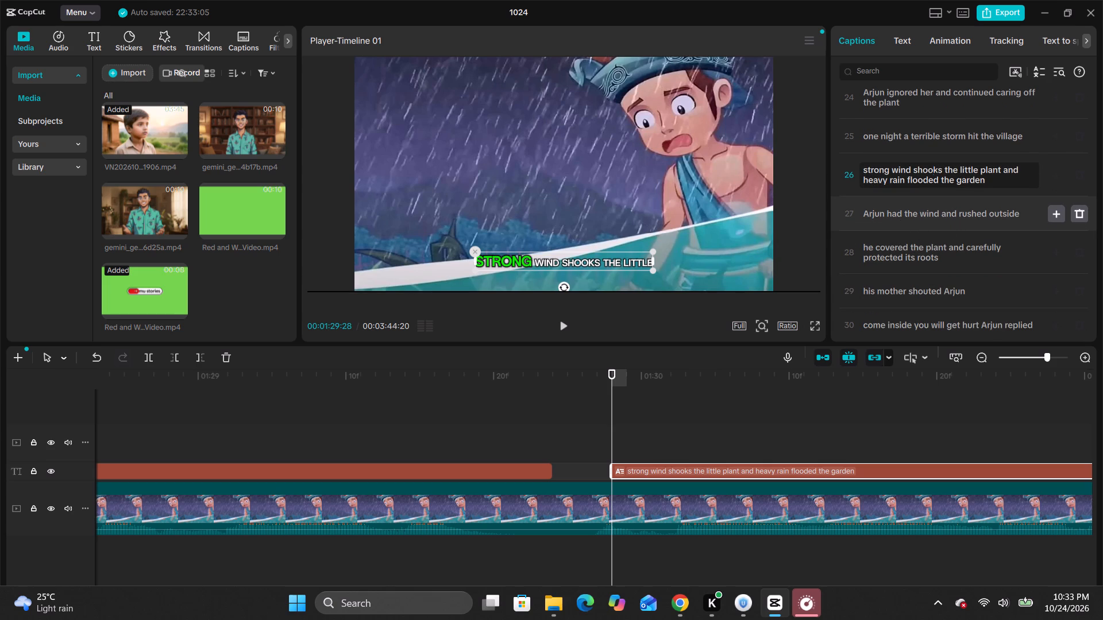
left_click(564, 327)
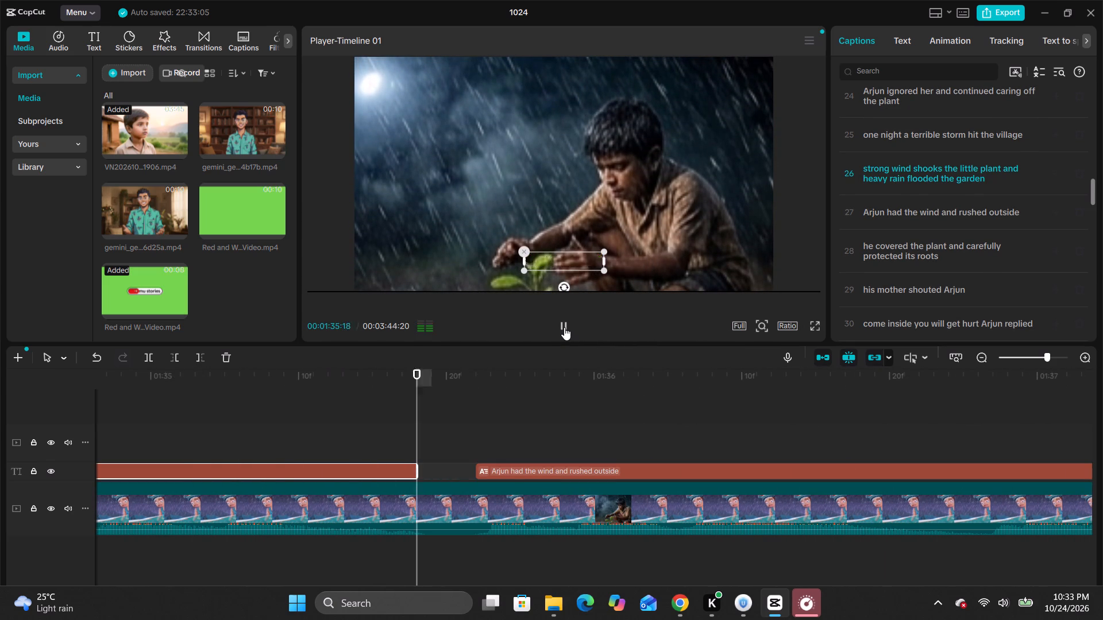
left_click(564, 327)
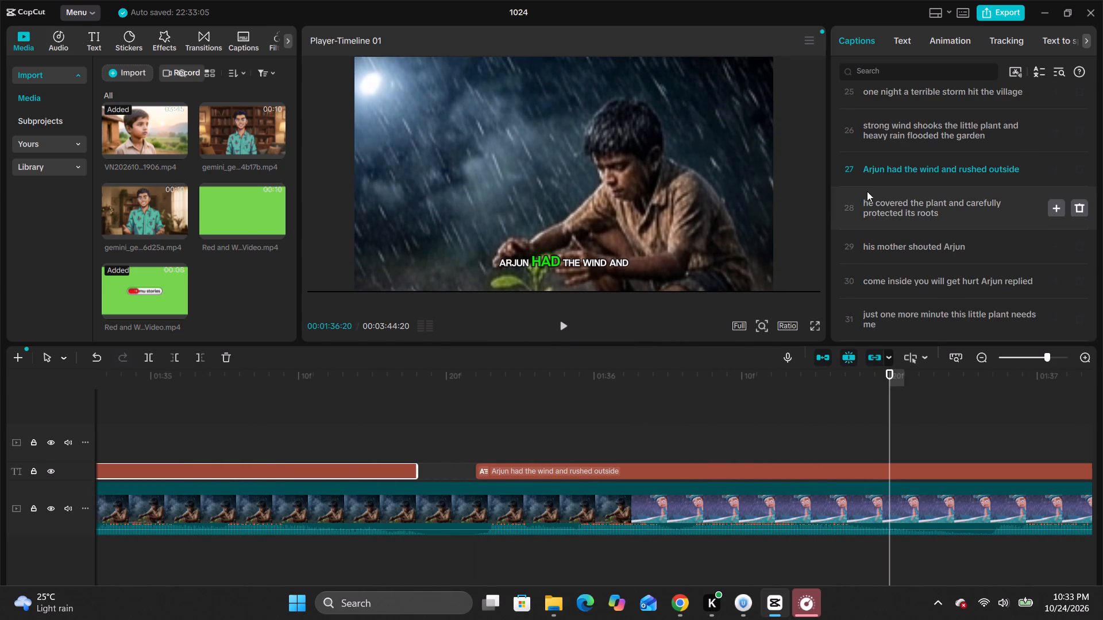
left_click(896, 168)
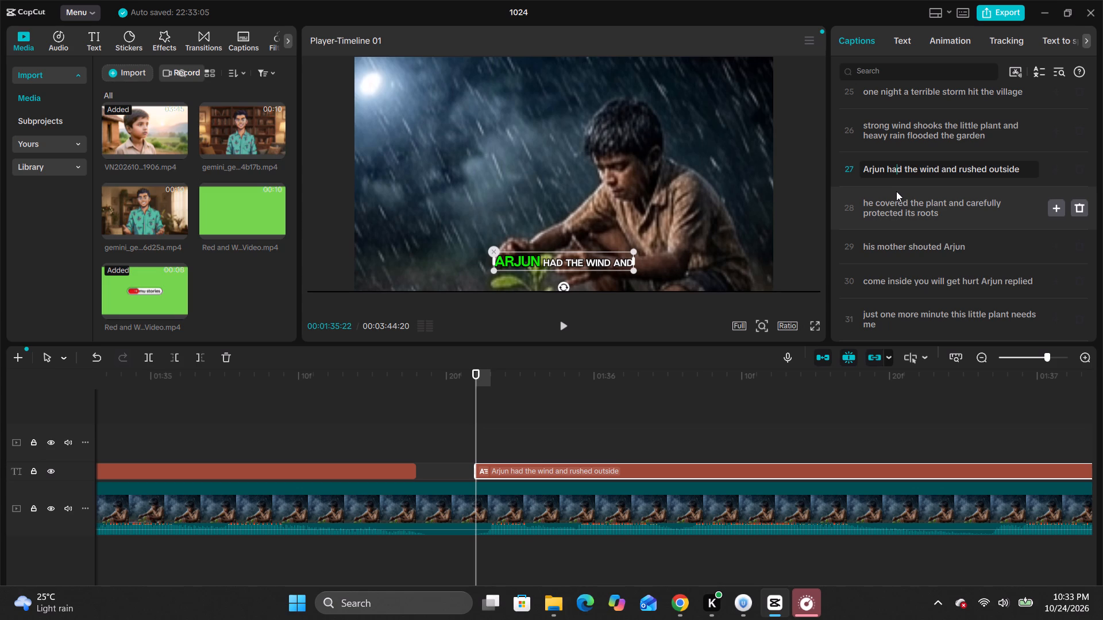
key("Left")
key("e")
key("Right")
key("r")
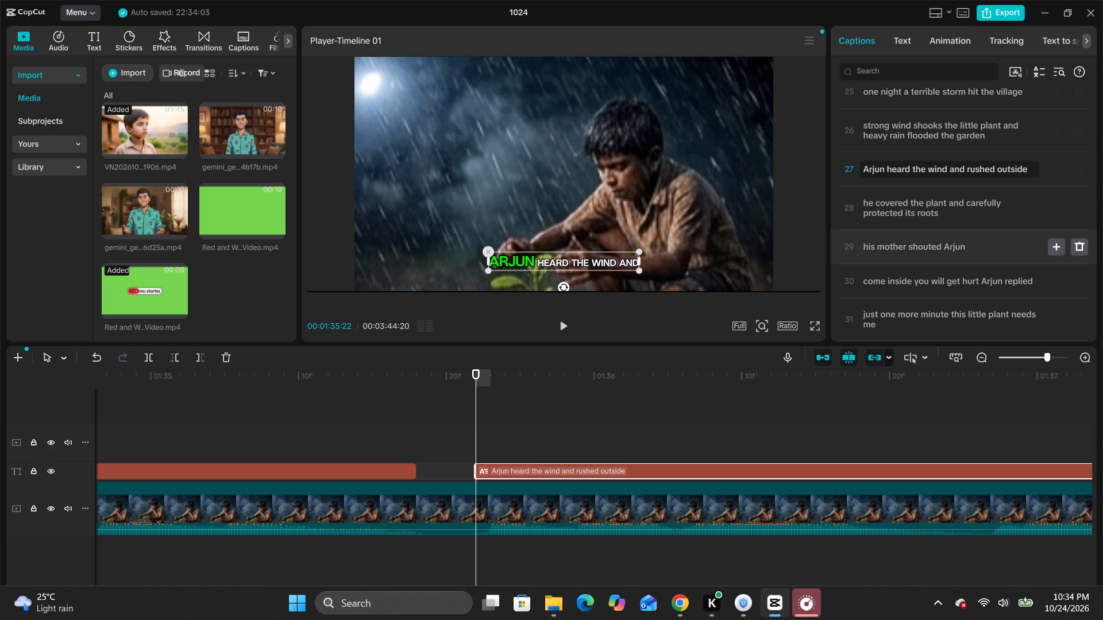
Play on to caption 31 and insert "Amma" at its start, so it reads: Amma just one more minute this little plant needs me.
scroll(917, 226, "down", 2)
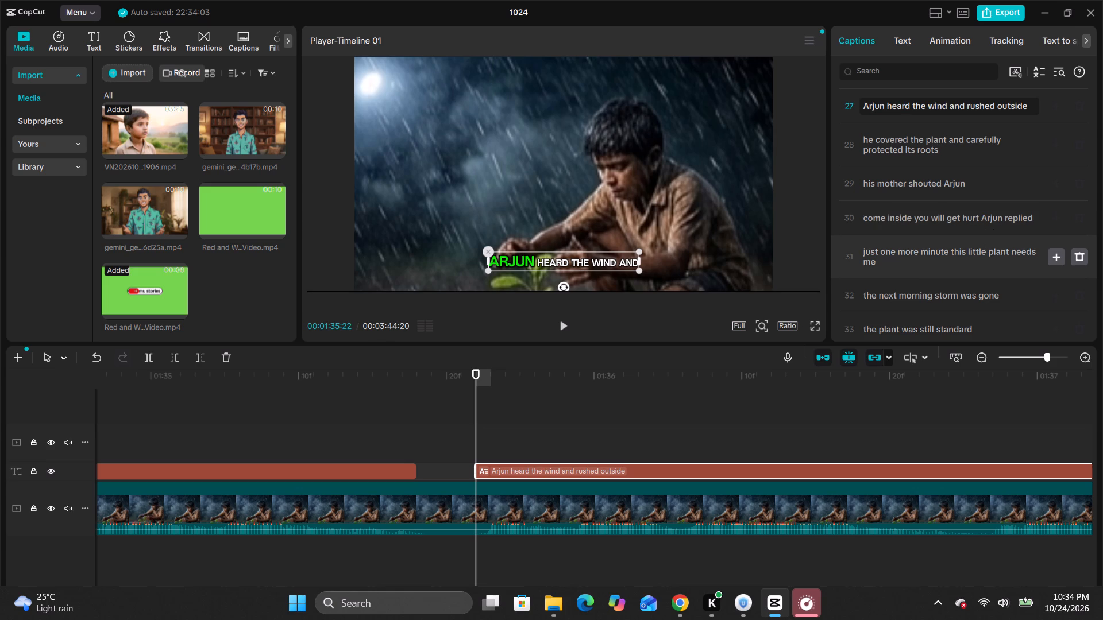
scroll(925, 237, "down", 1)
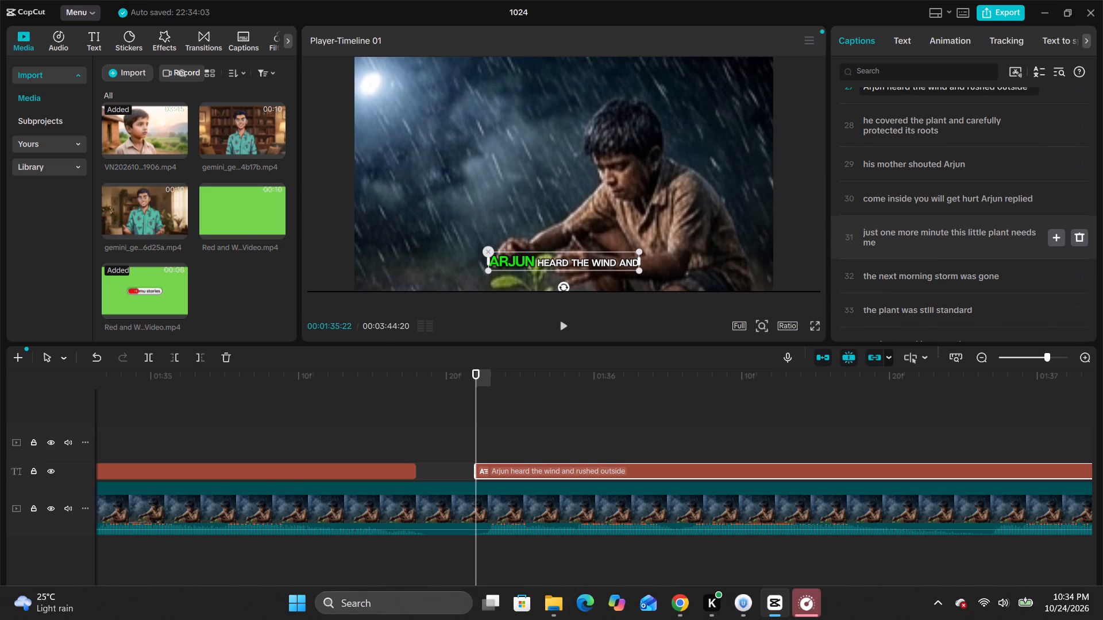
left_click(562, 329)
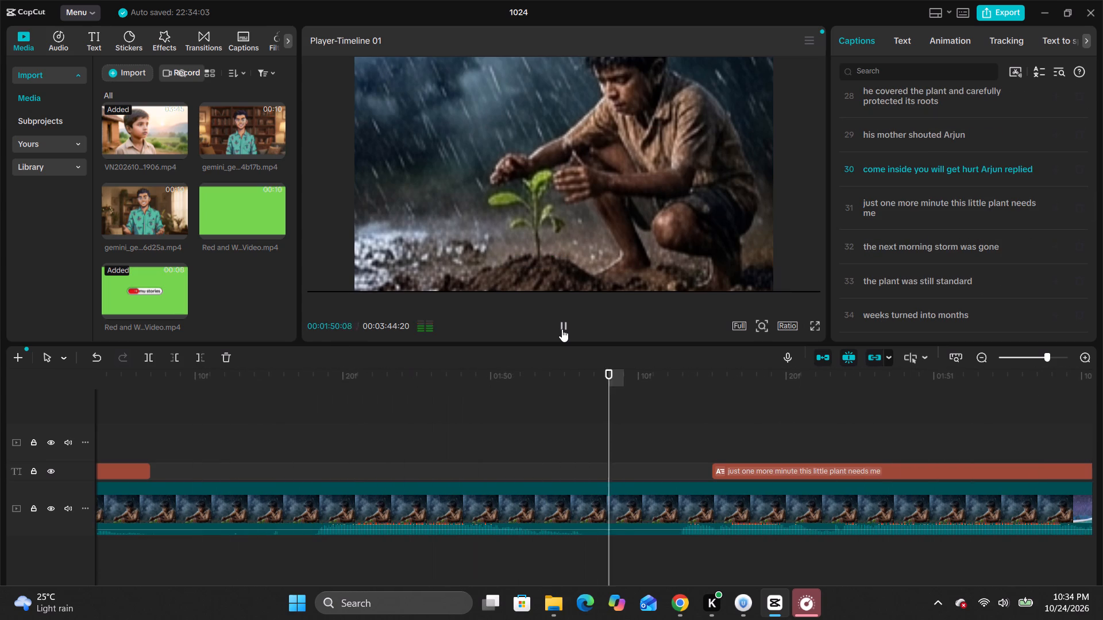
left_click(562, 329)
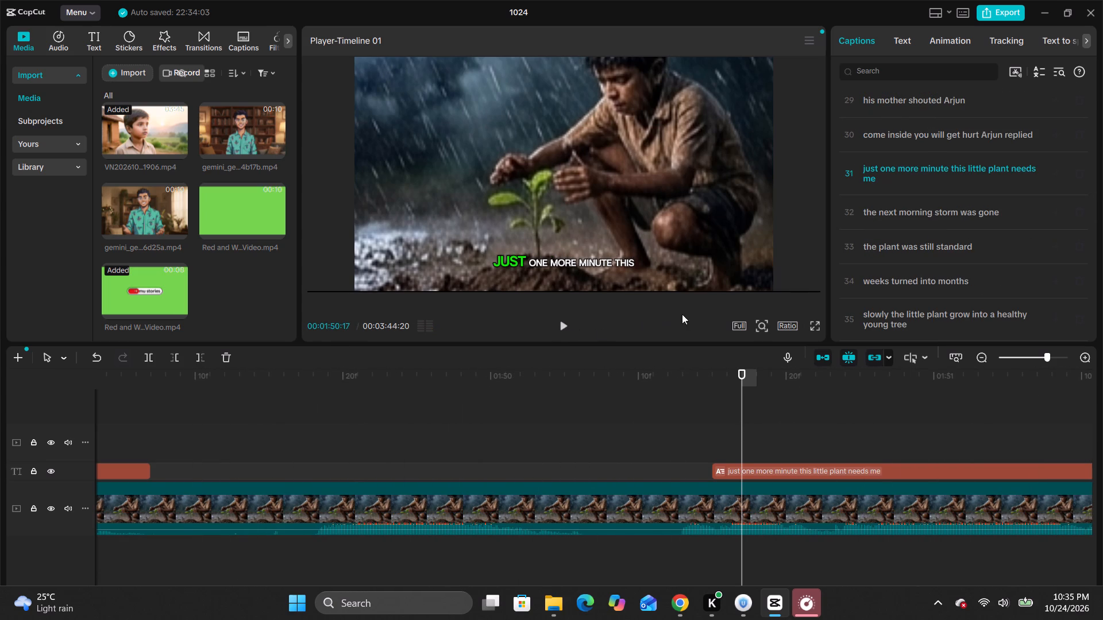
left_click(866, 161)
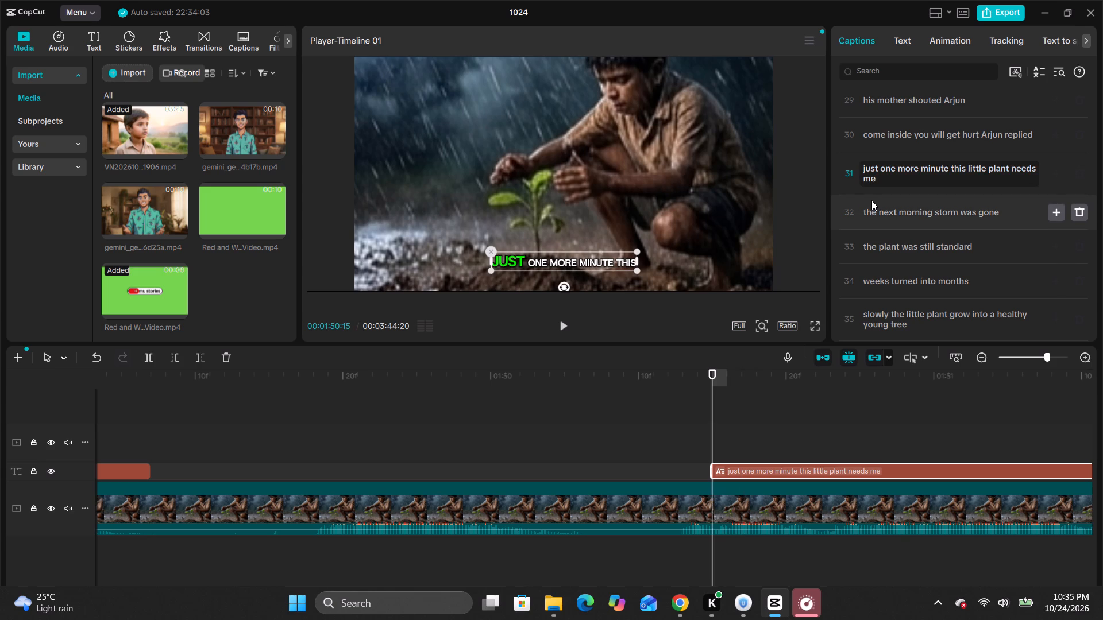
key("shift+a")
type("mma")
key("space")
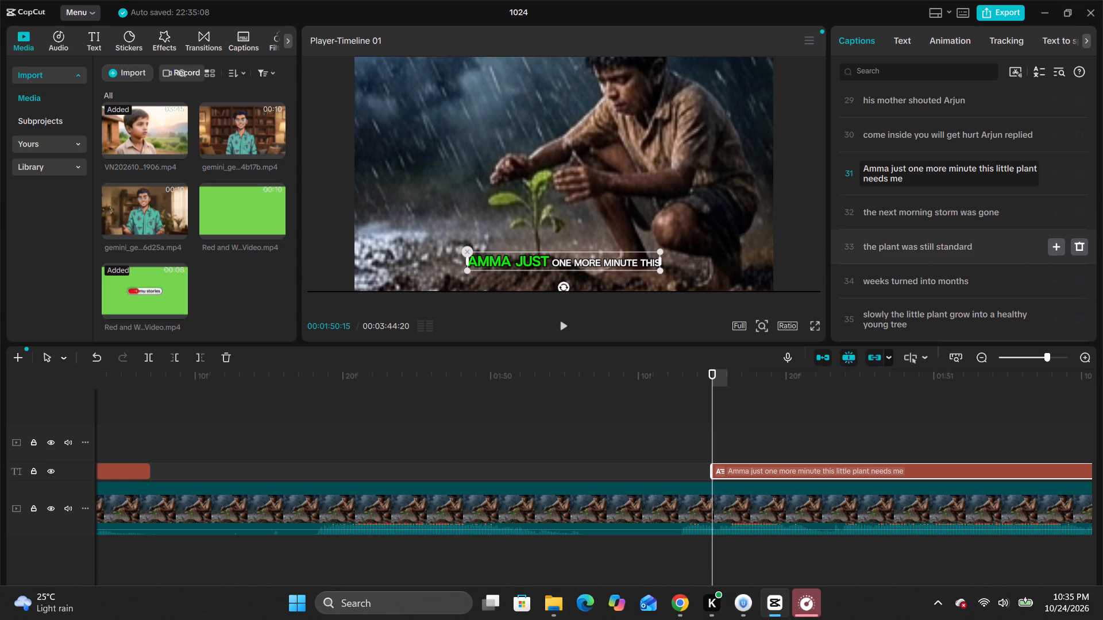
Play the video on from caption 31 to caption 34, checking the captions against the narration.
scroll(915, 252, "down", 3)
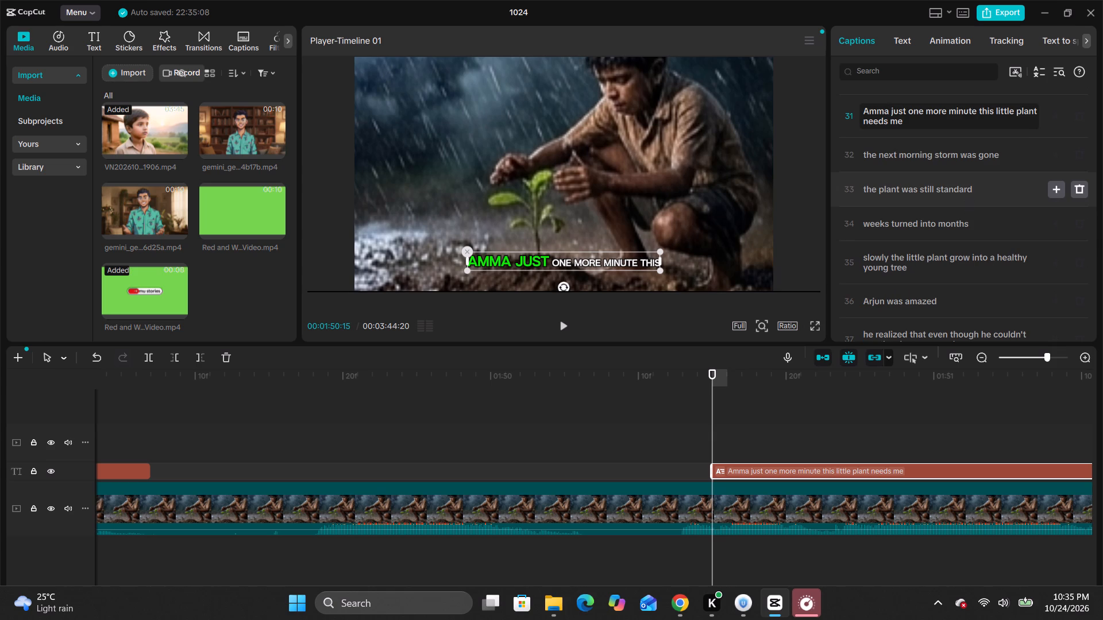
key("space")
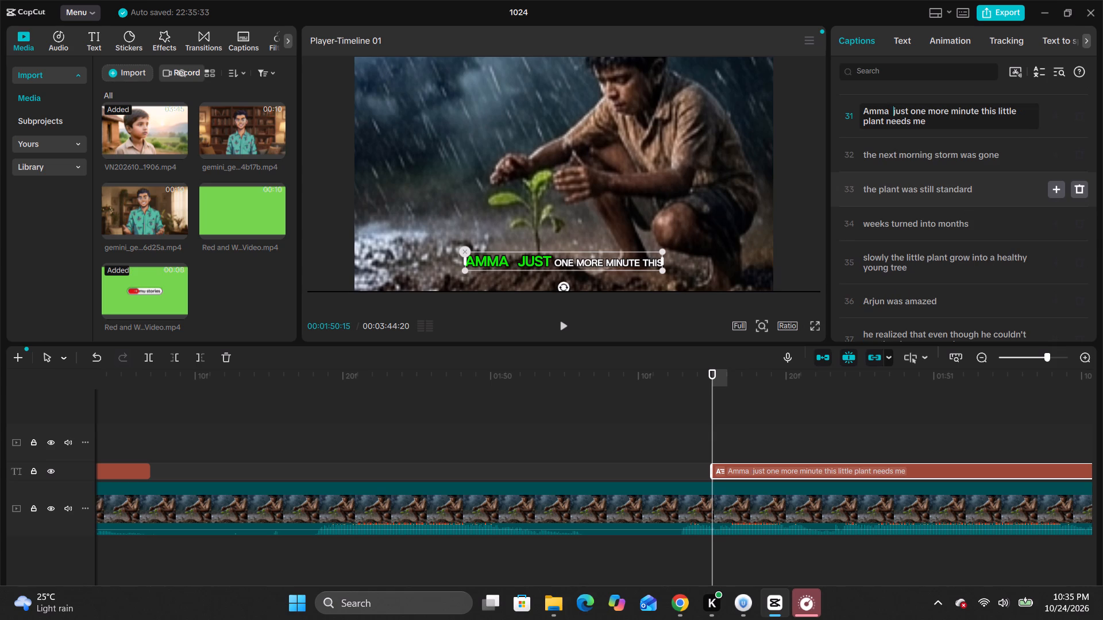
key("BackSpace")
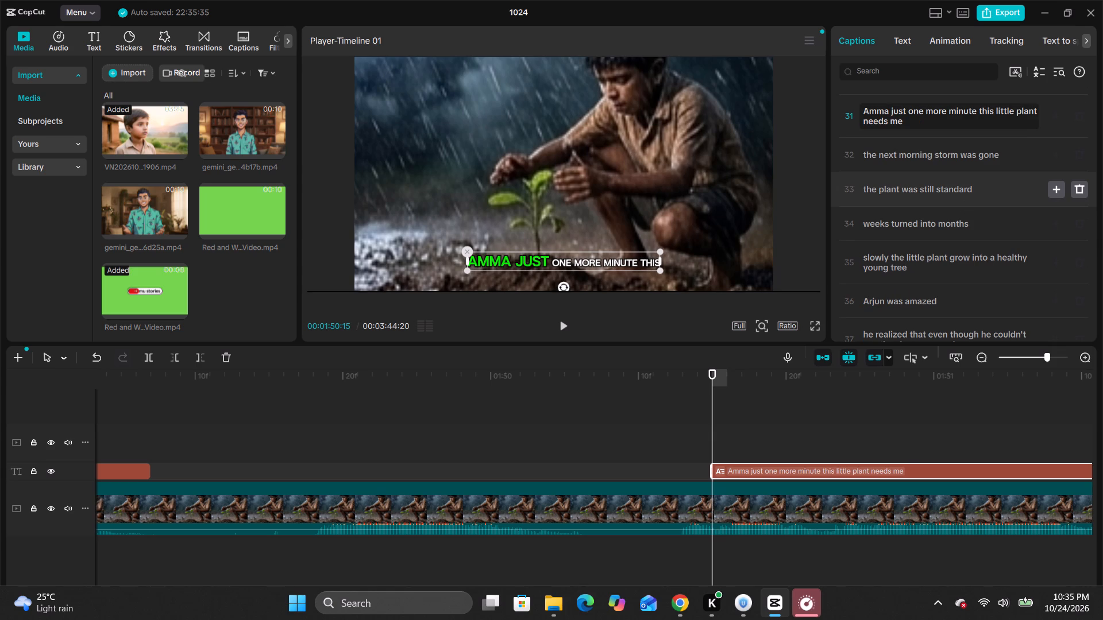
left_click(570, 198)
key("space")
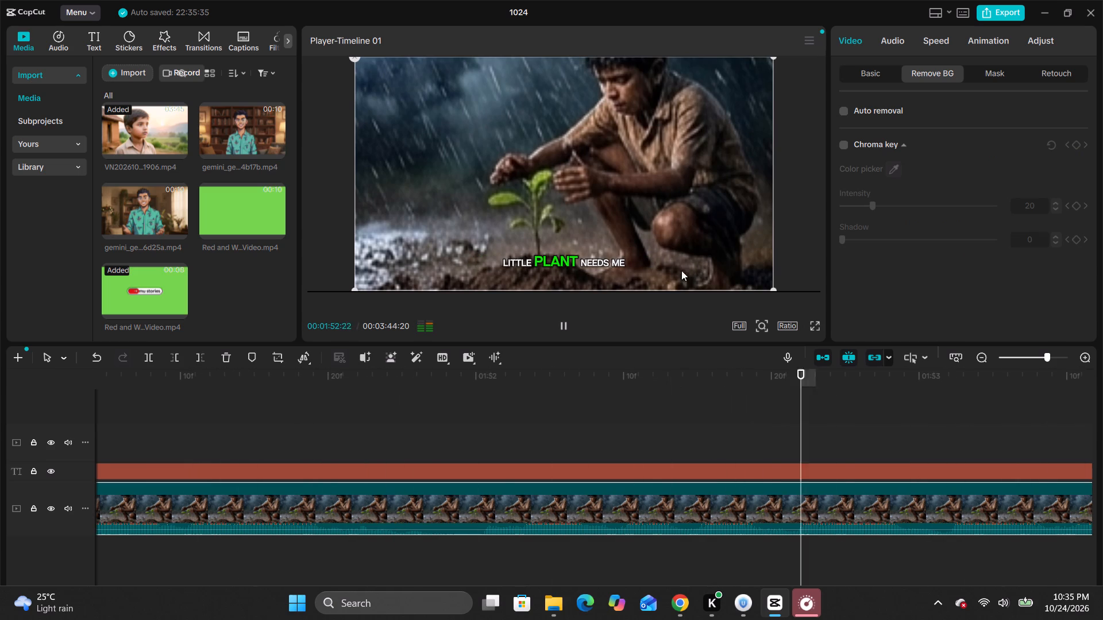
left_click(646, 469)
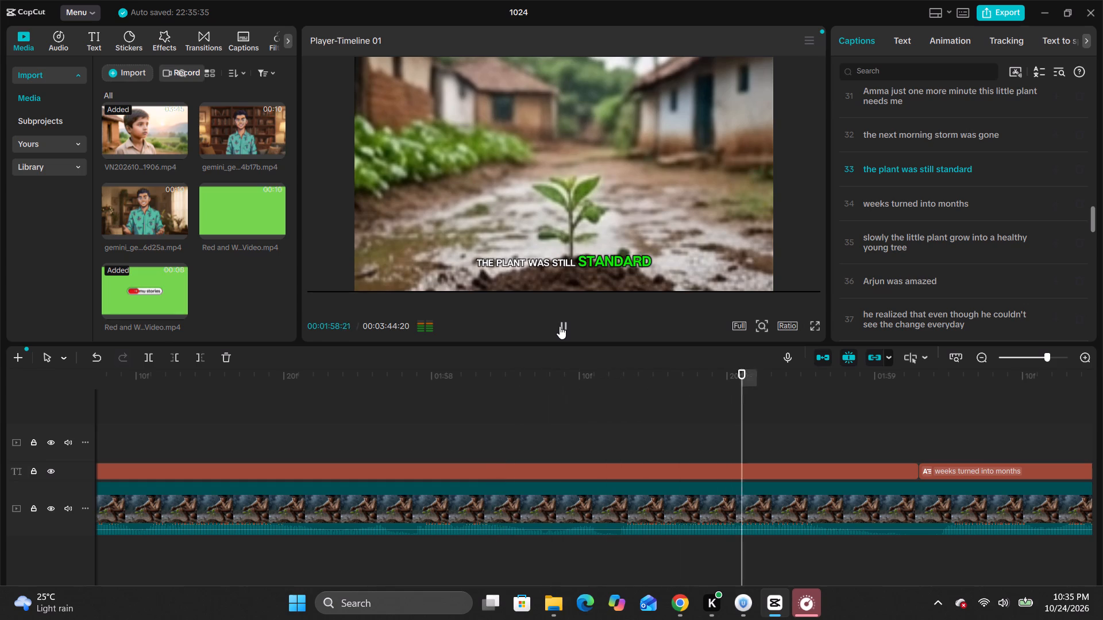
left_click(560, 326)
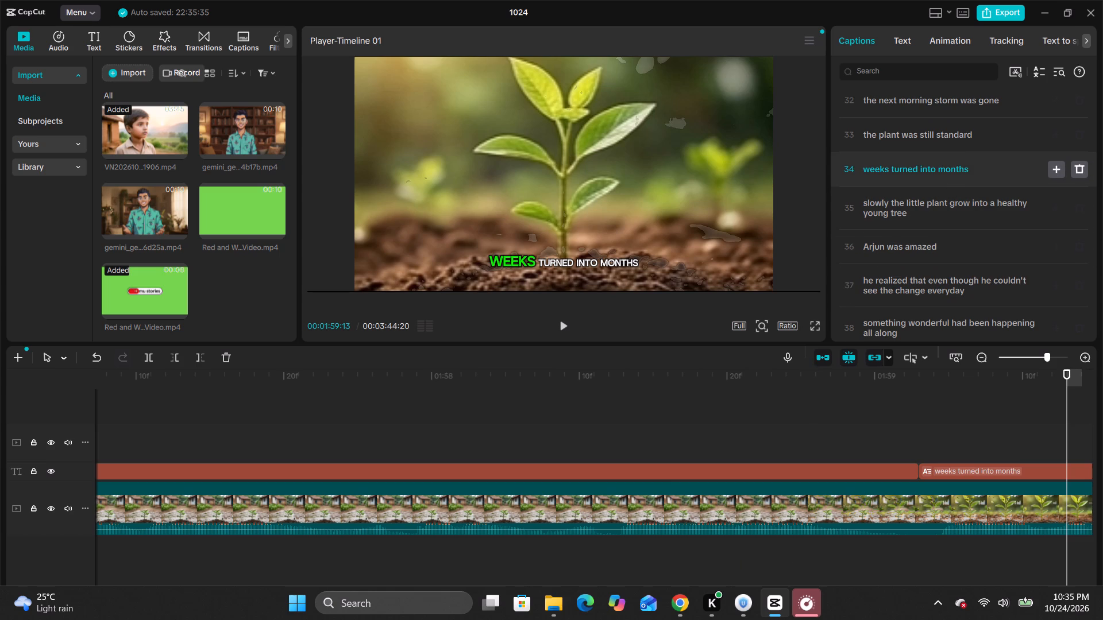
Reread captions 30 to 38 in the caption list for wording errors.
scroll(936, 177, "up", 2)
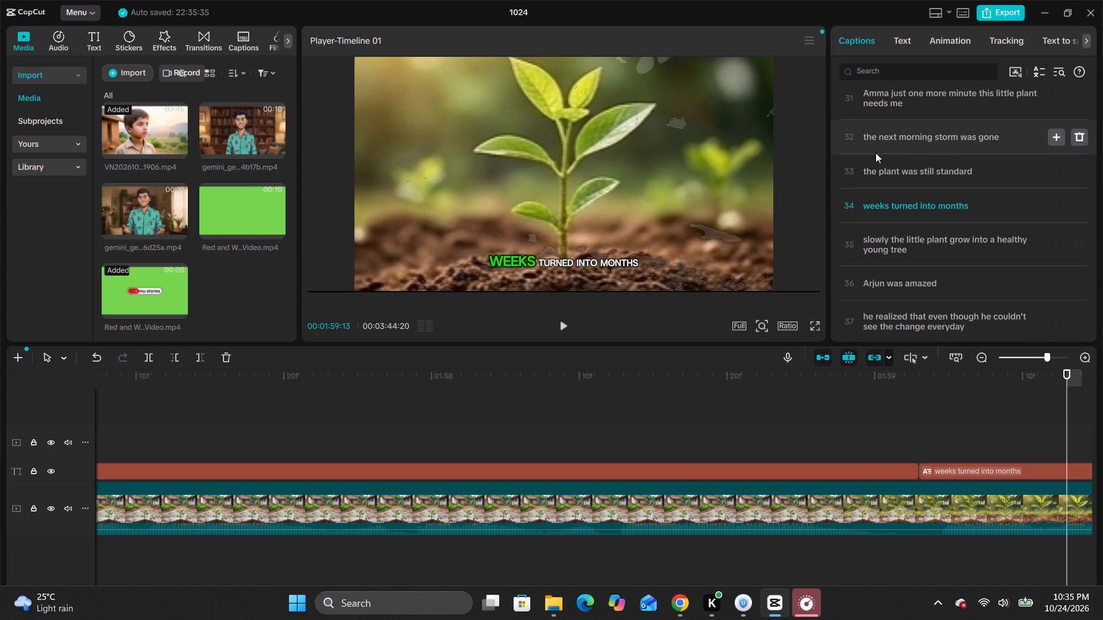
scroll(948, 160, "up", 3)
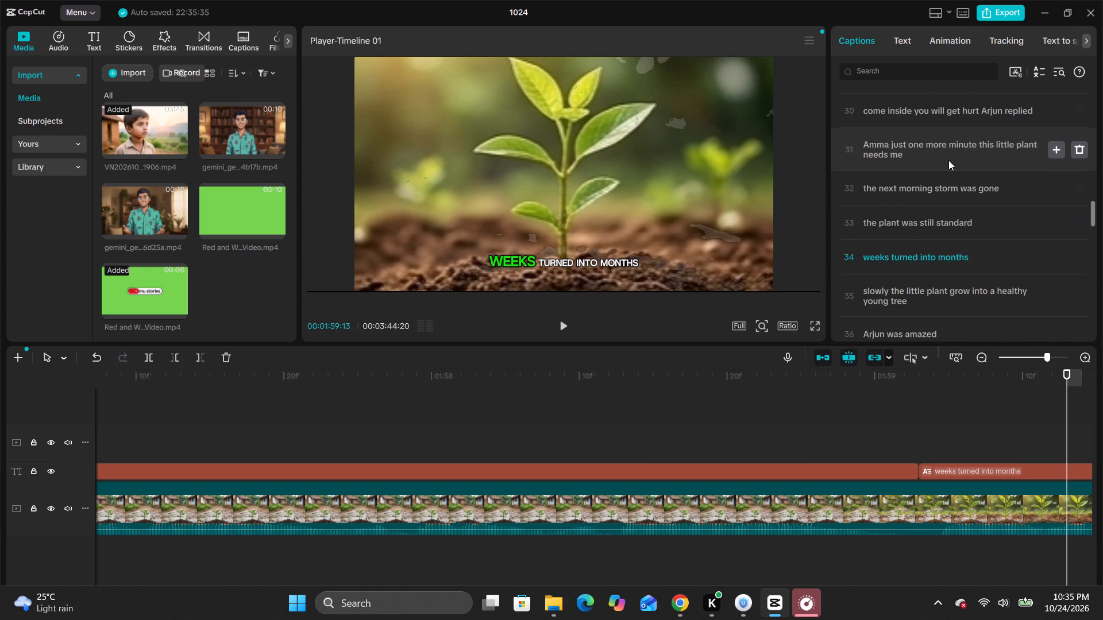
scroll(911, 170, "down", 3)
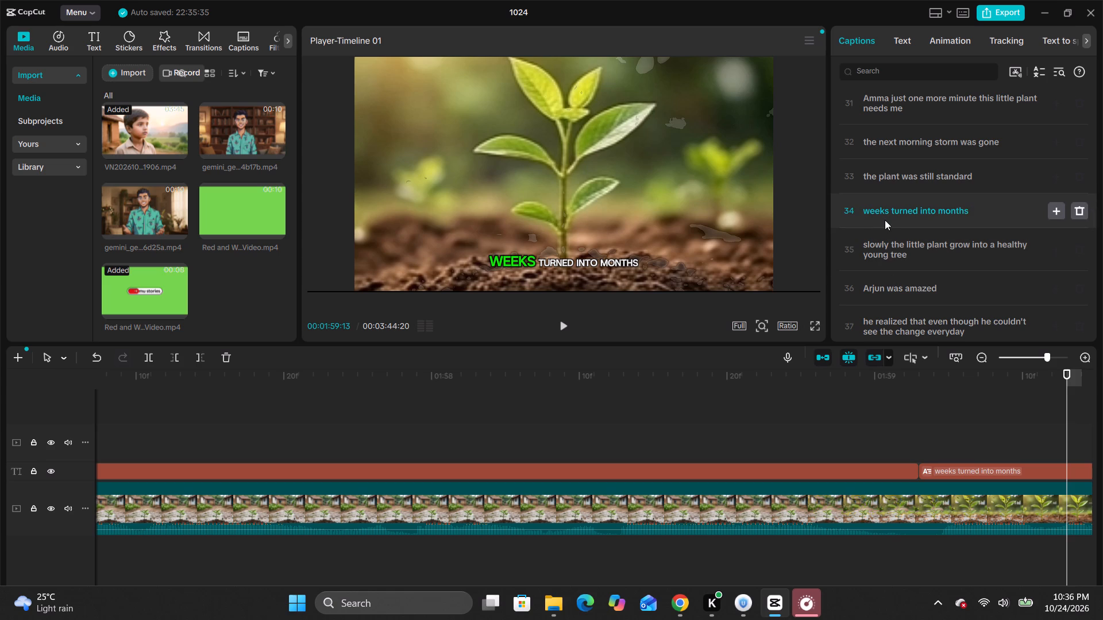
scroll(934, 235, "down", 1)
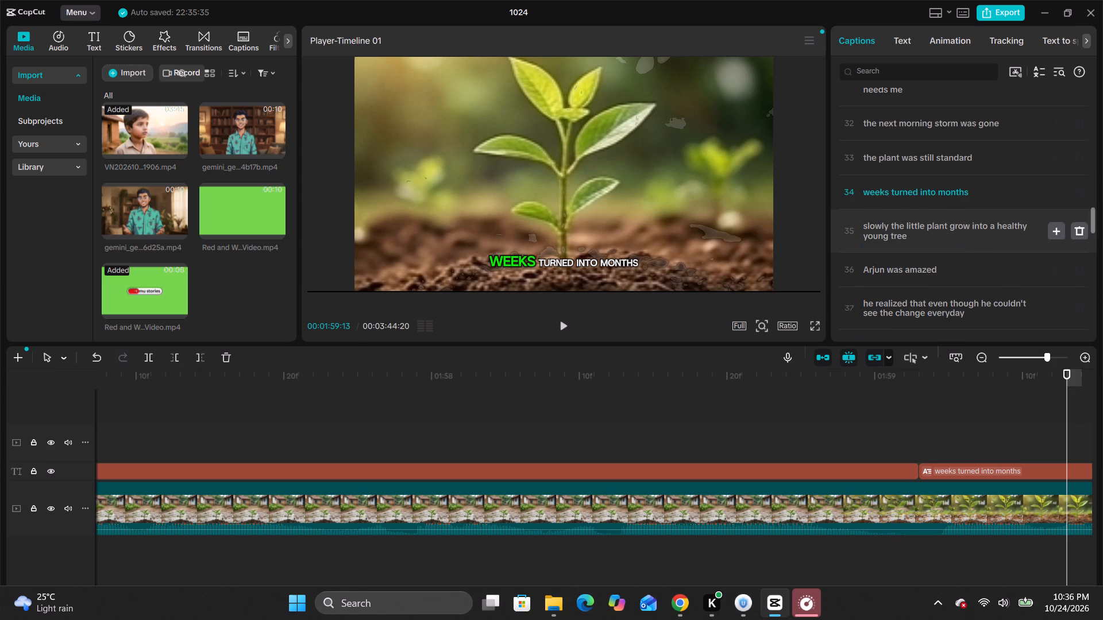
scroll(934, 235, "down", 2)
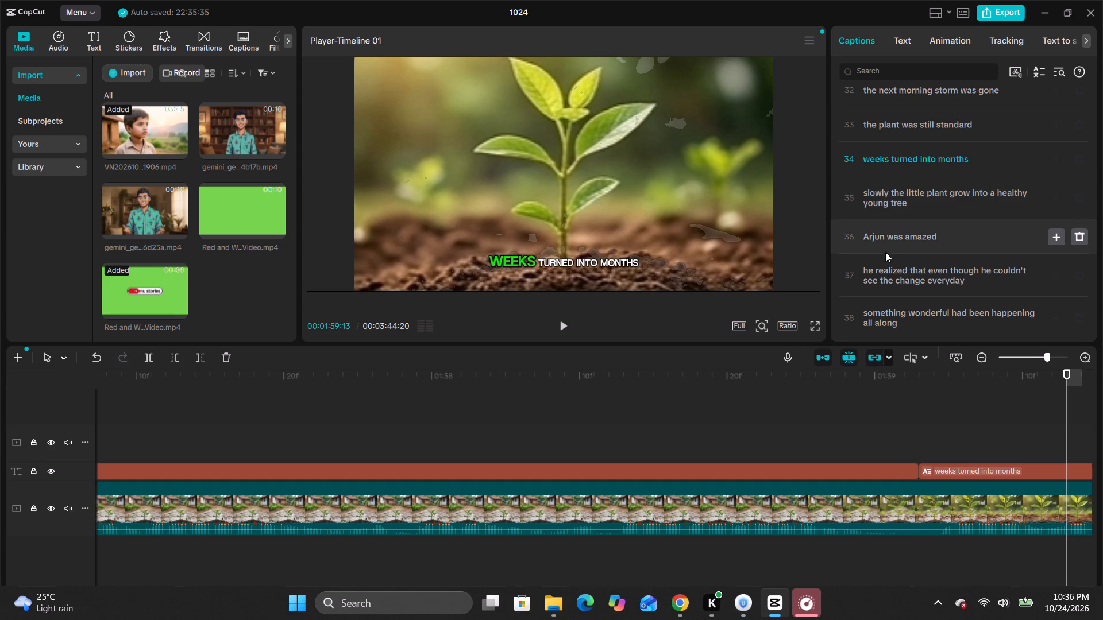
Reread captions 34 to 43 in the caption list, checking them for wording and punctuation errors.
scroll(950, 242, "down", 3)
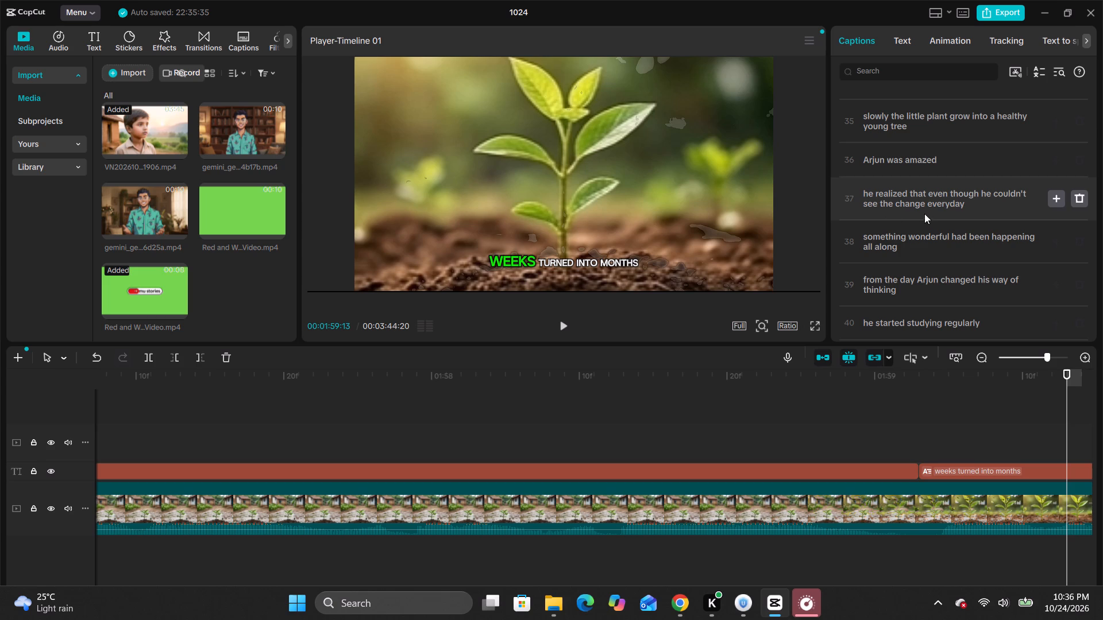
left_click(705, 250)
left_click(754, 470)
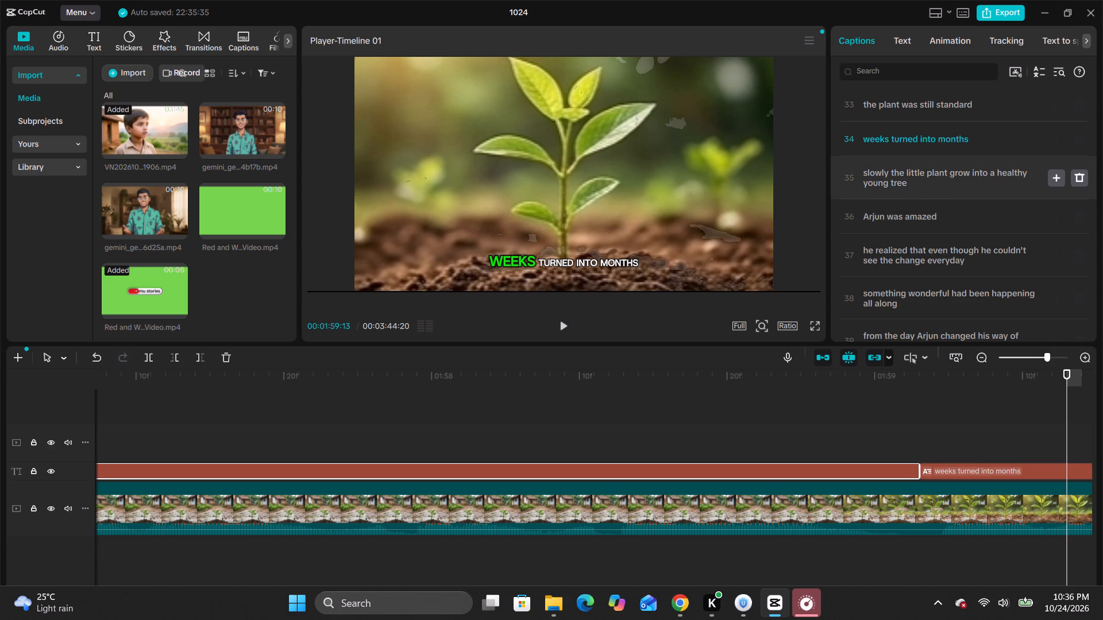
left_click(911, 188)
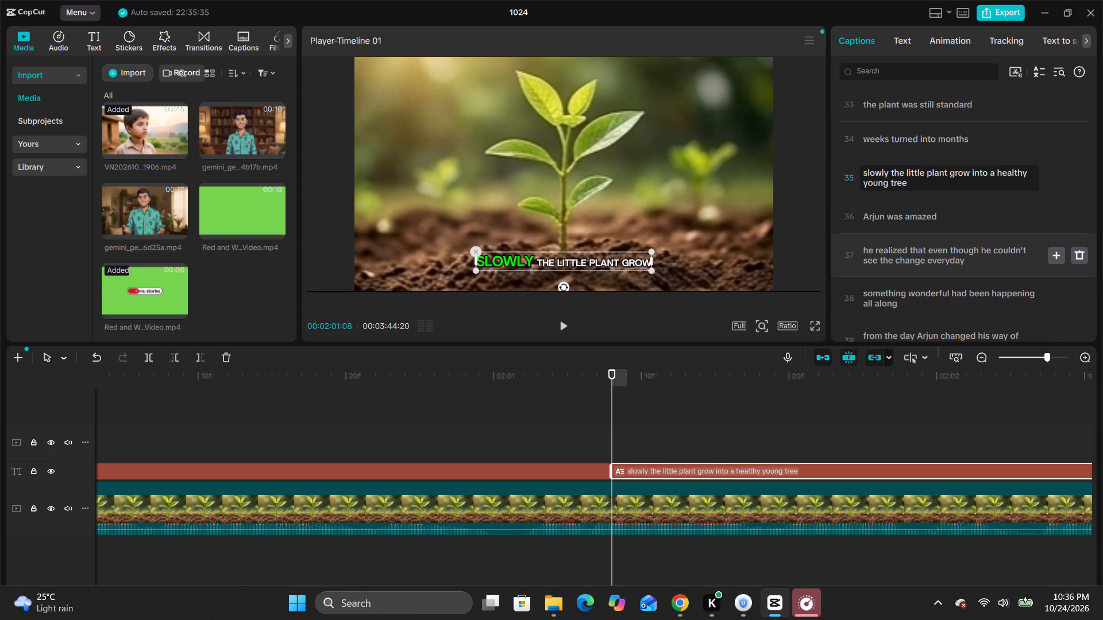
left_click(971, 262)
scroll(967, 169, "down", 3)
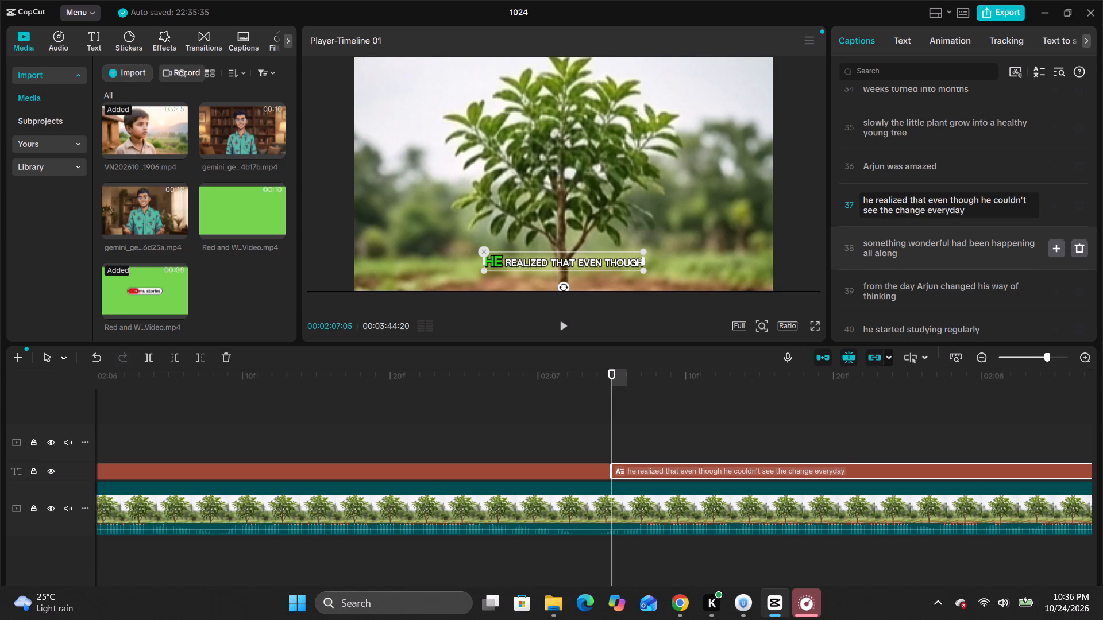
scroll(905, 265, "down", 3)
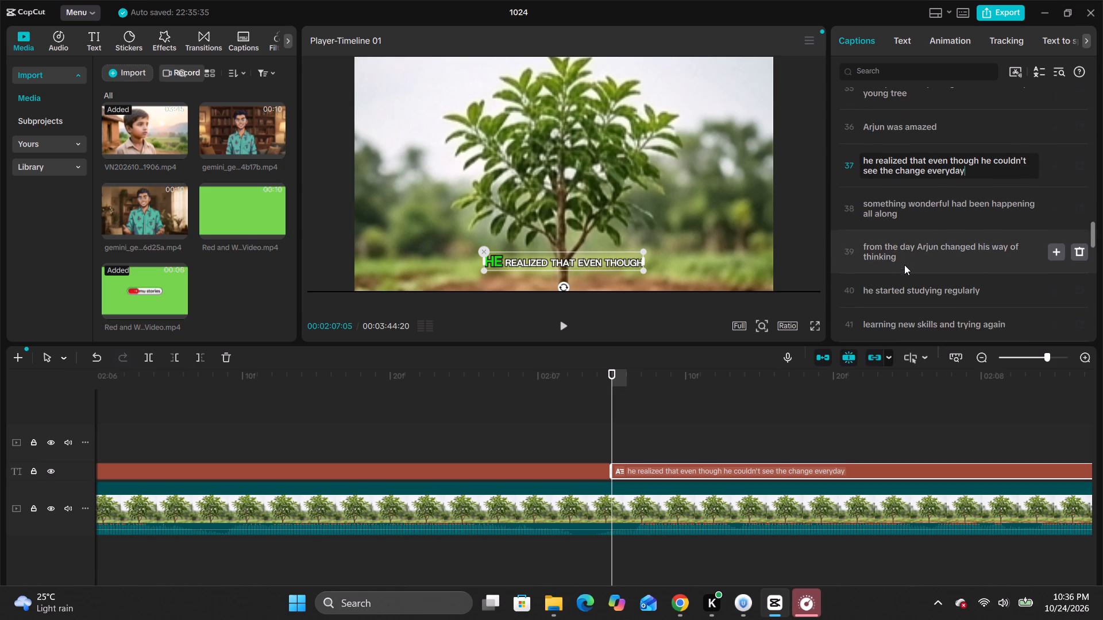
scroll(904, 265, "down", 2)
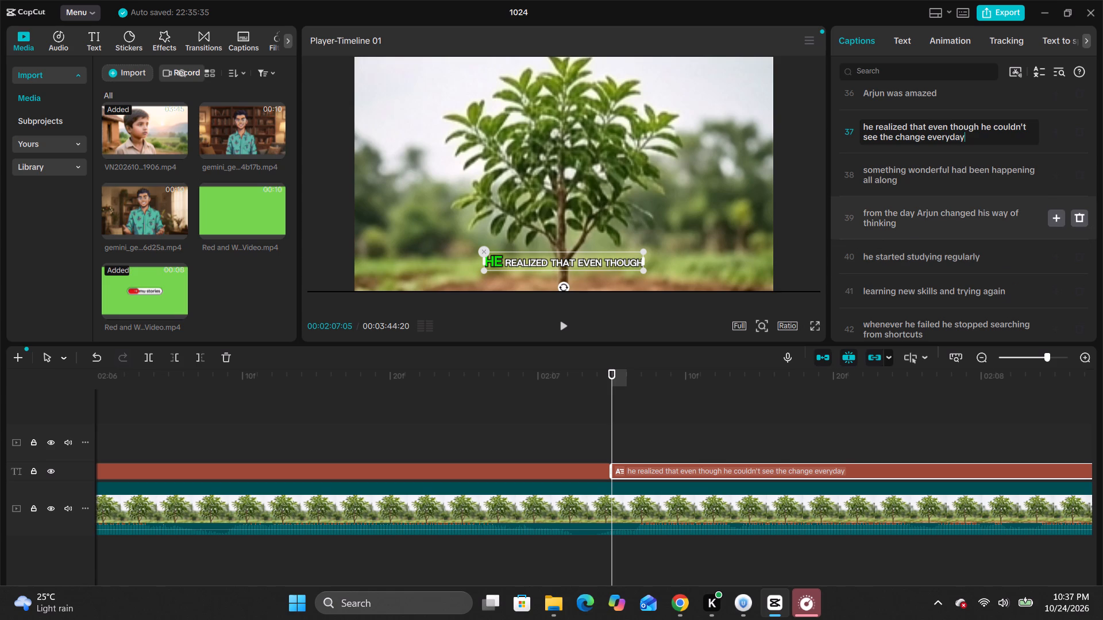
scroll(894, 250, "down", 3)
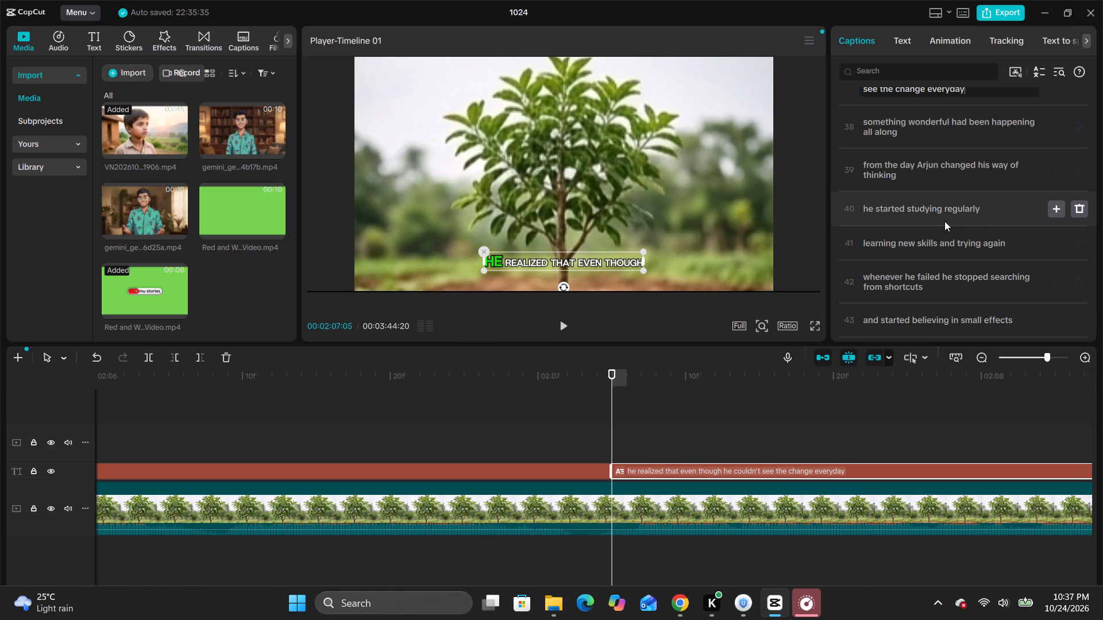
Add a comma after "regularly" at the end of caption 40 and after "skills" in caption 41.
left_click(983, 204)
key("comma")
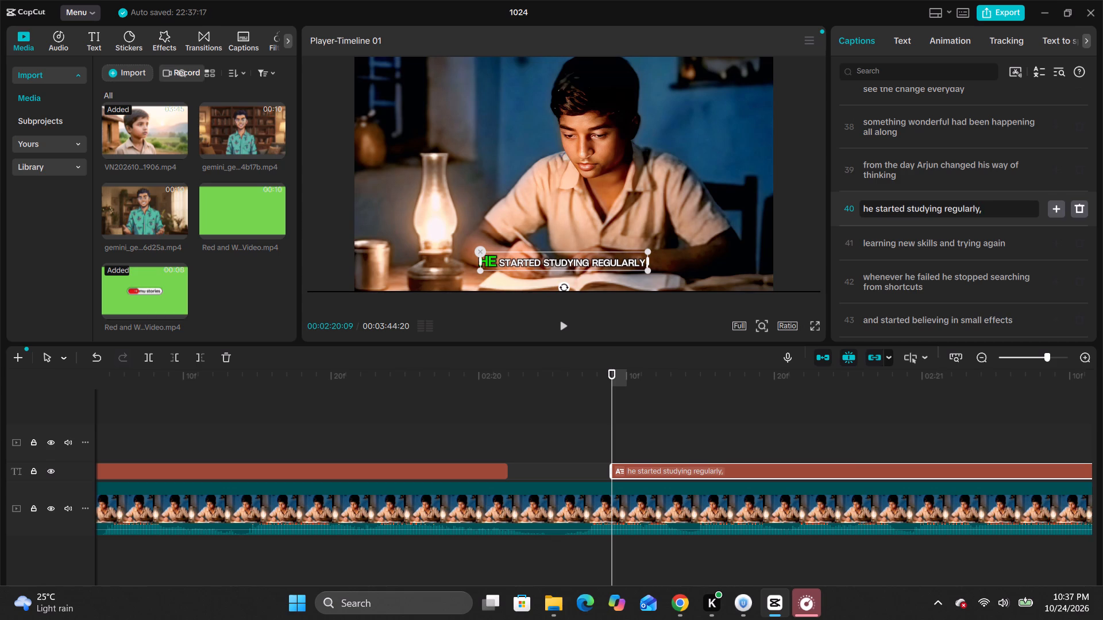
left_click(939, 242)
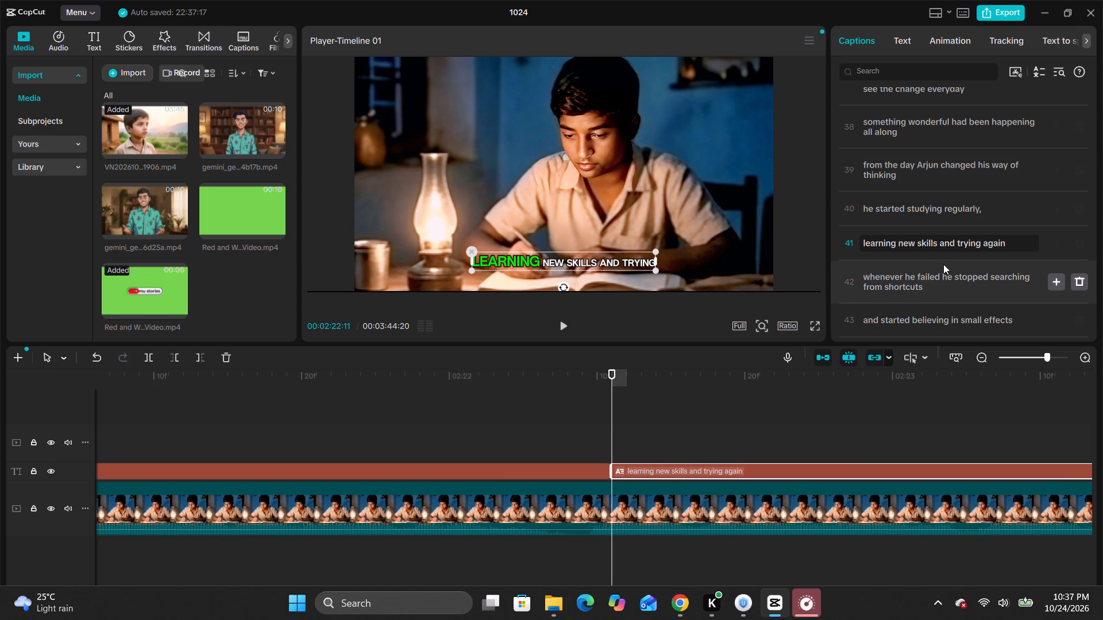
key("Left")
key("comma")
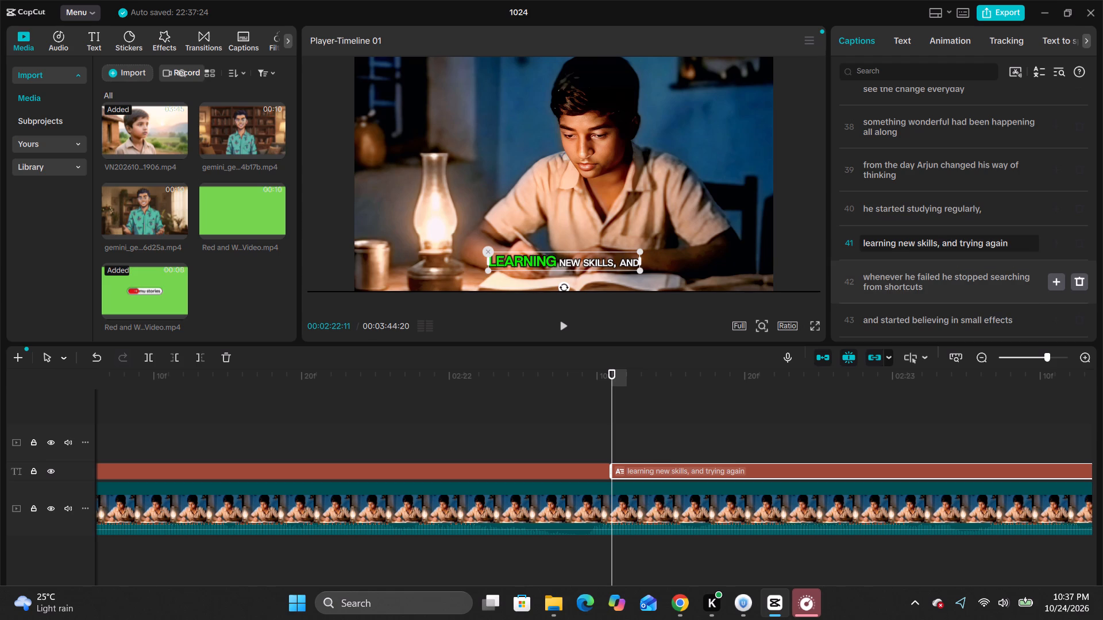
Insert a full stop after "failed" in caption 42 so it reads: whenever he failed. he stopped searching from shortcuts.
scroll(907, 285, "down", 2)
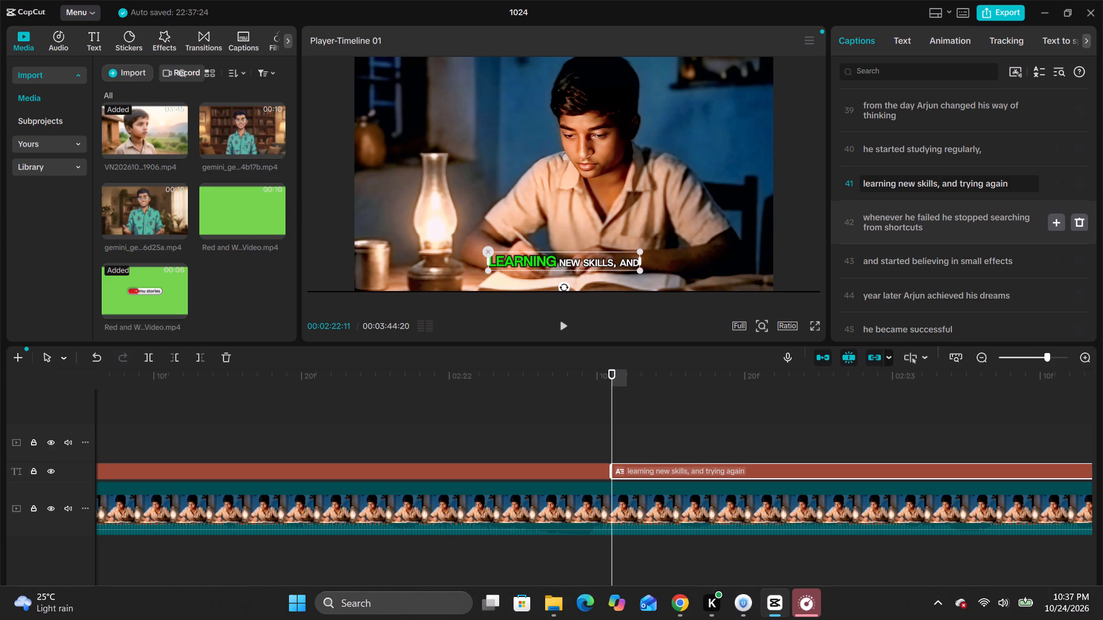
left_click(940, 218)
key("period")
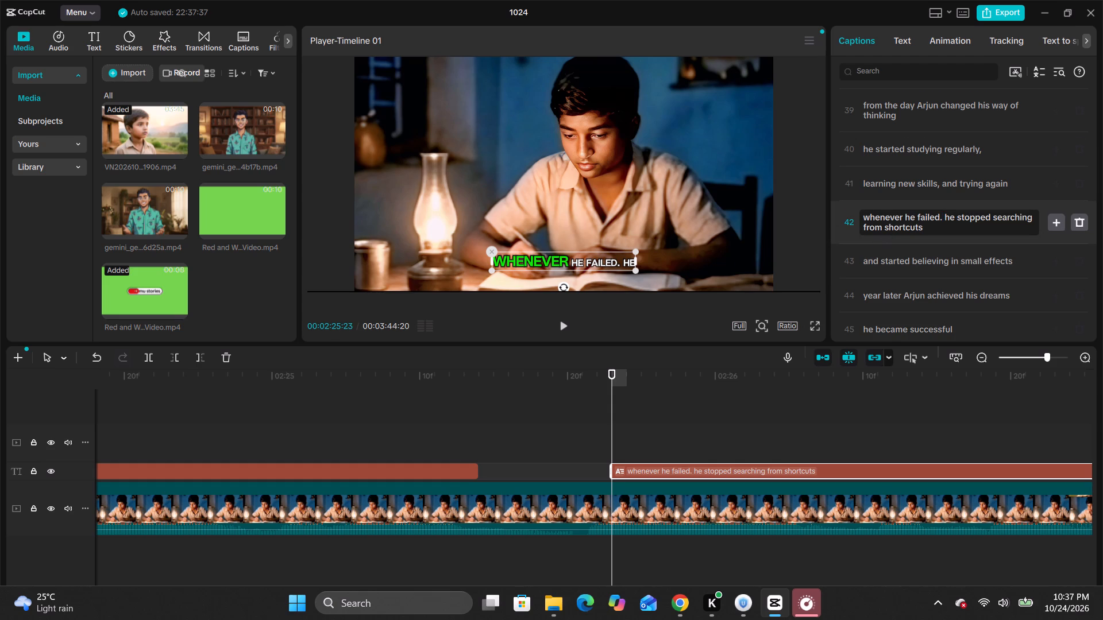
Play the video from caption 42 to its end, checking the remaining captions against the narration.
scroll(899, 234, "down", 2)
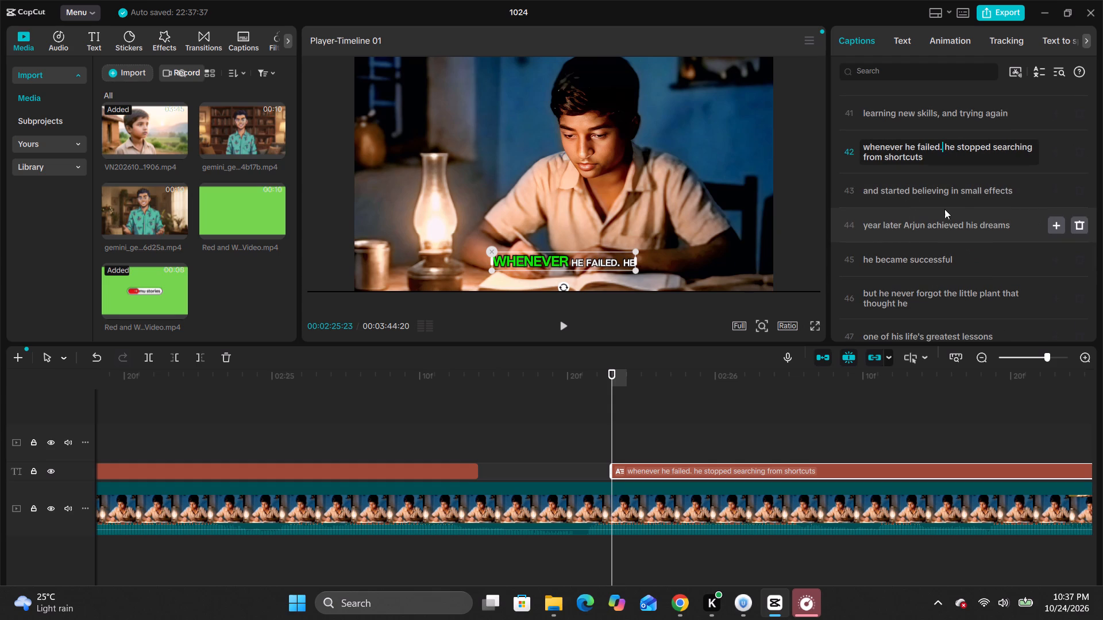
scroll(927, 207, "down", 1)
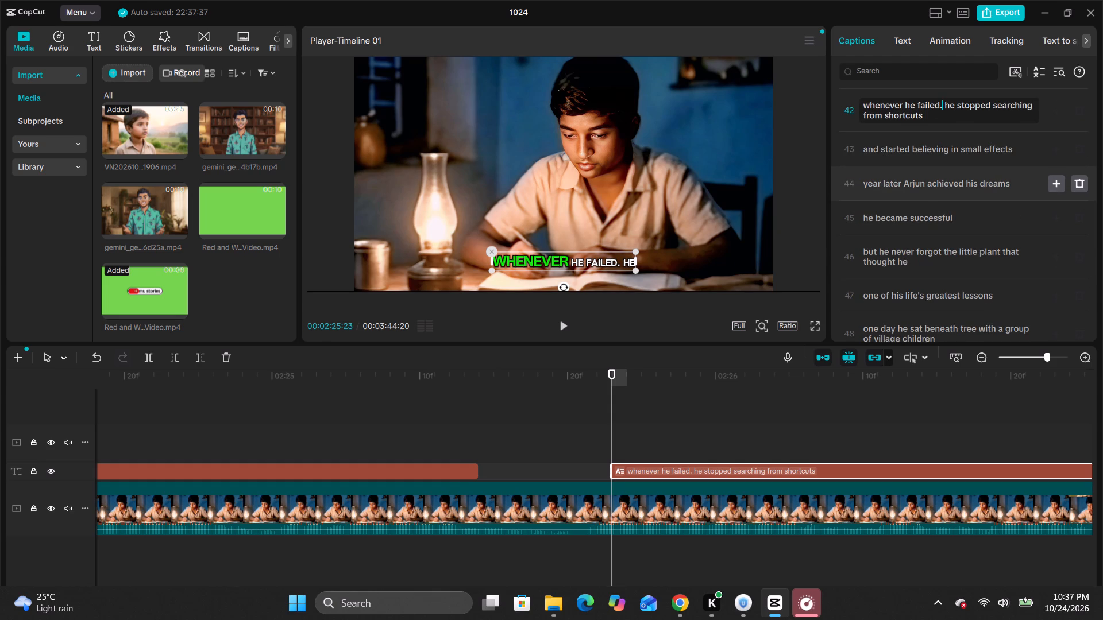
left_click(565, 334)
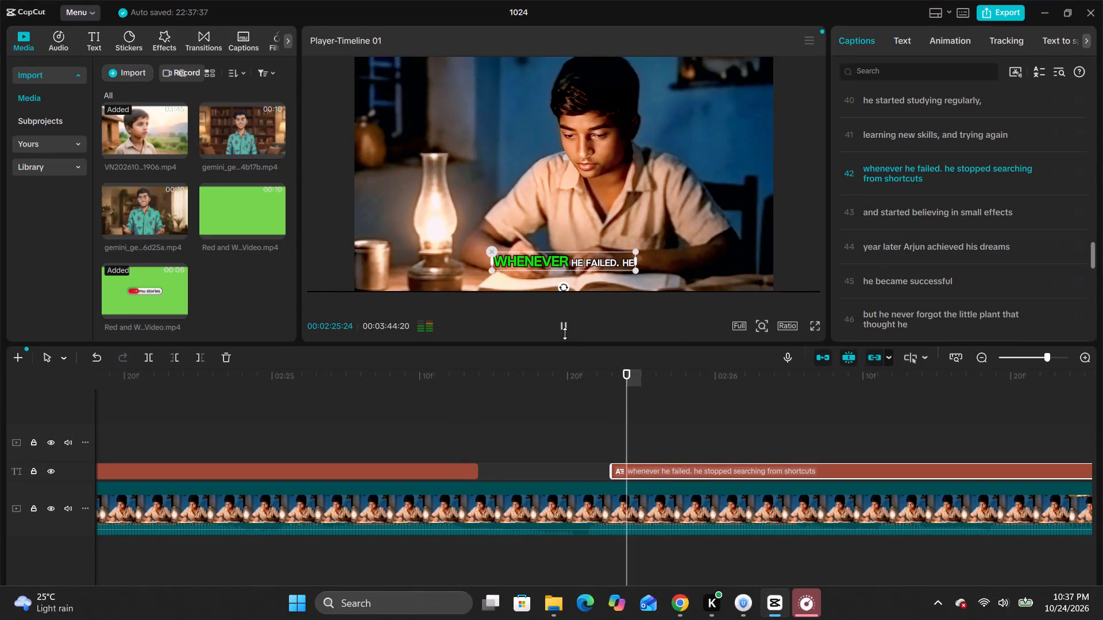
left_click(597, 407)
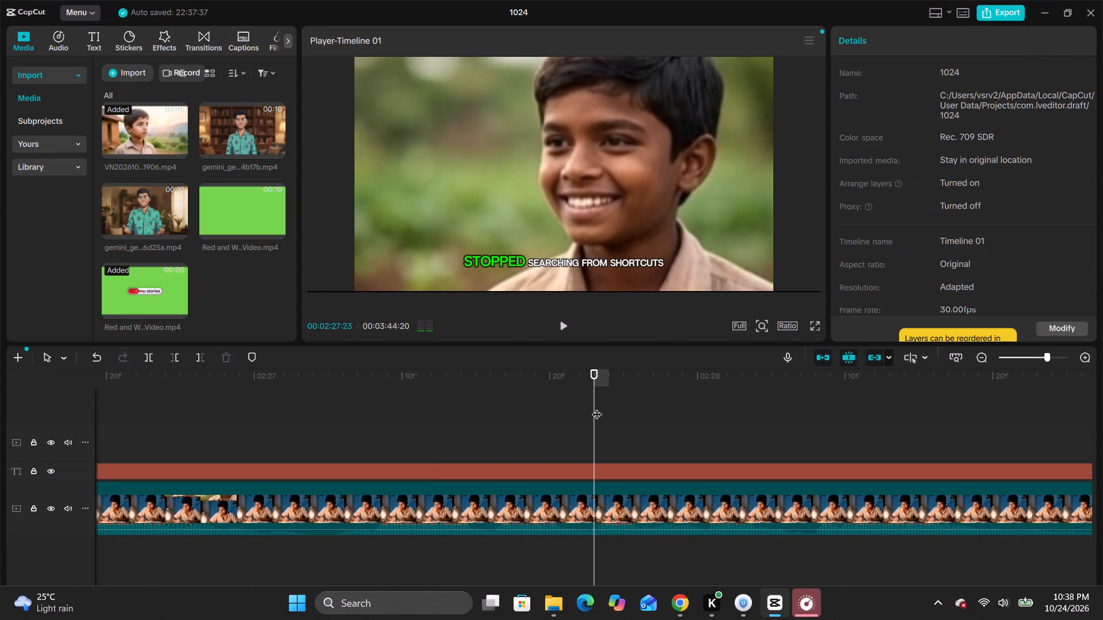
left_click(562, 328)
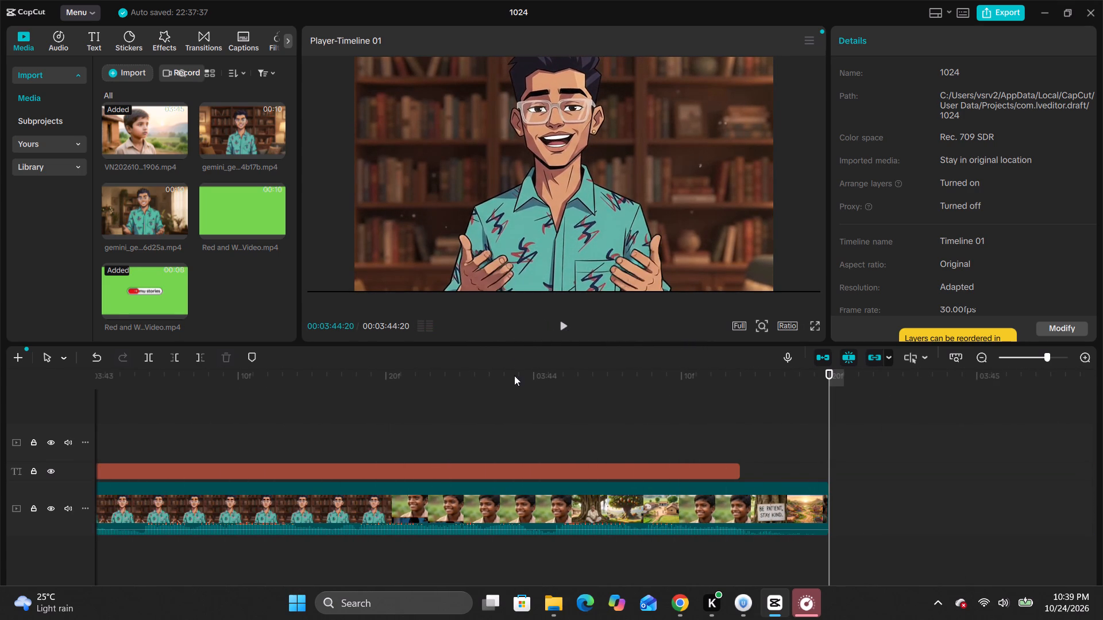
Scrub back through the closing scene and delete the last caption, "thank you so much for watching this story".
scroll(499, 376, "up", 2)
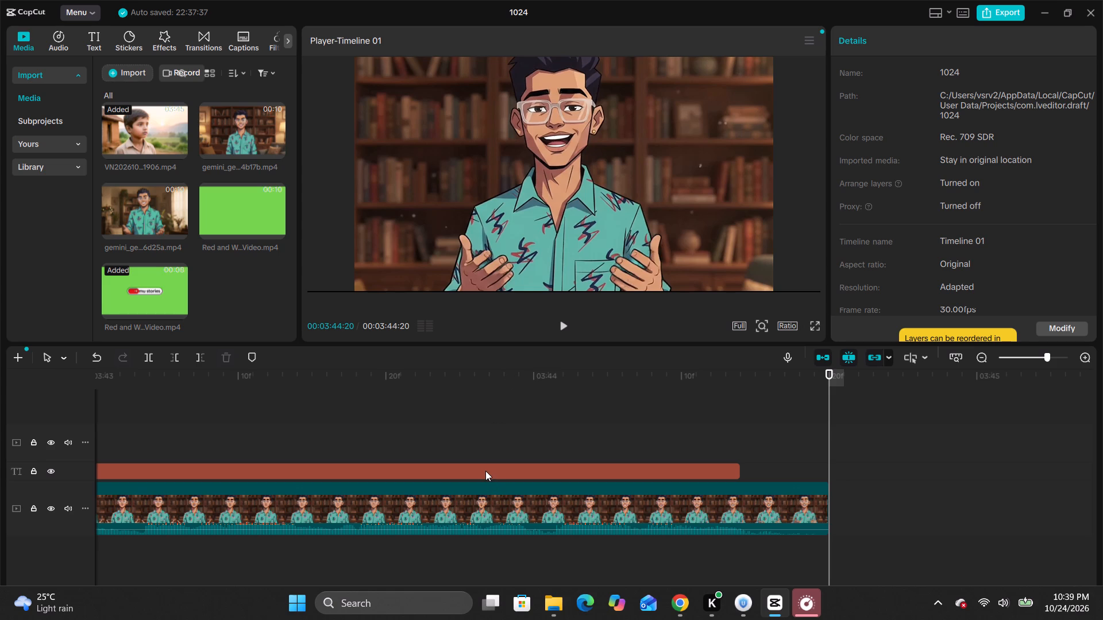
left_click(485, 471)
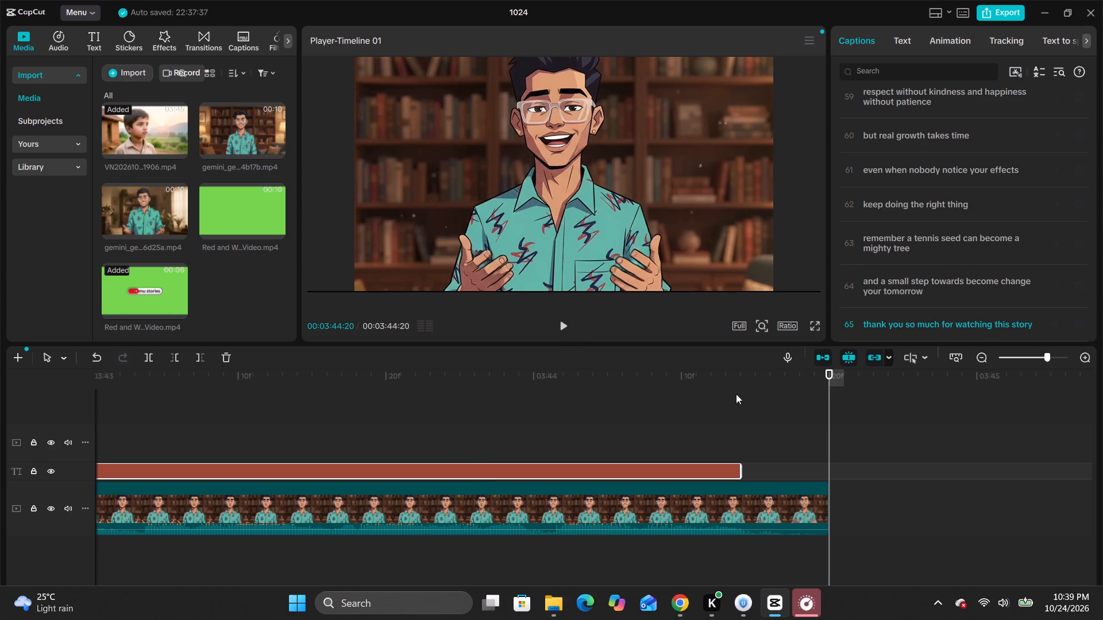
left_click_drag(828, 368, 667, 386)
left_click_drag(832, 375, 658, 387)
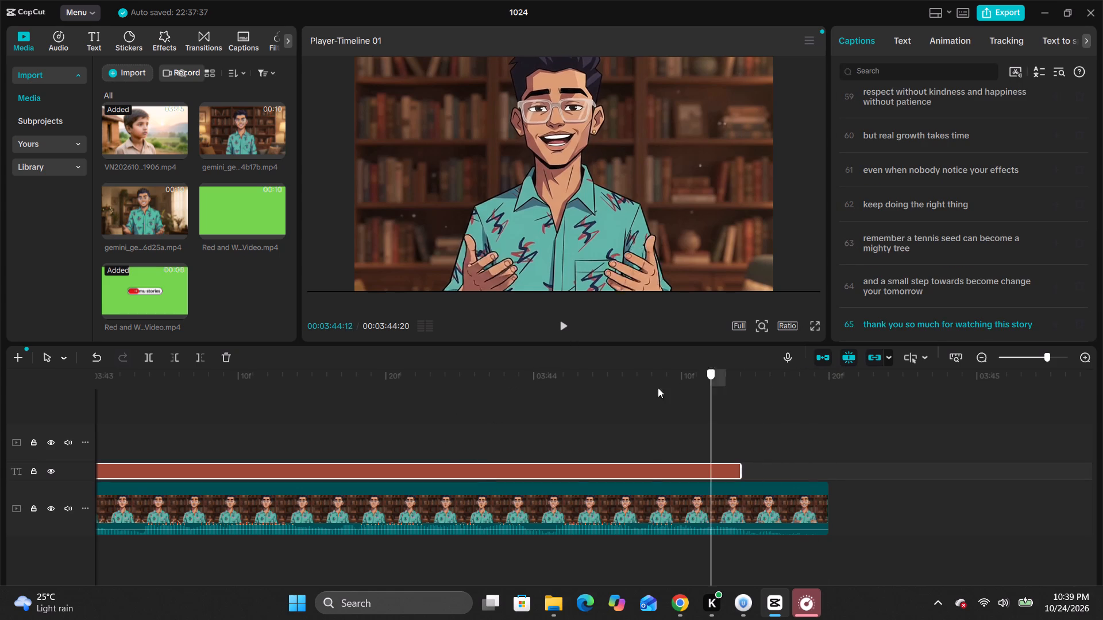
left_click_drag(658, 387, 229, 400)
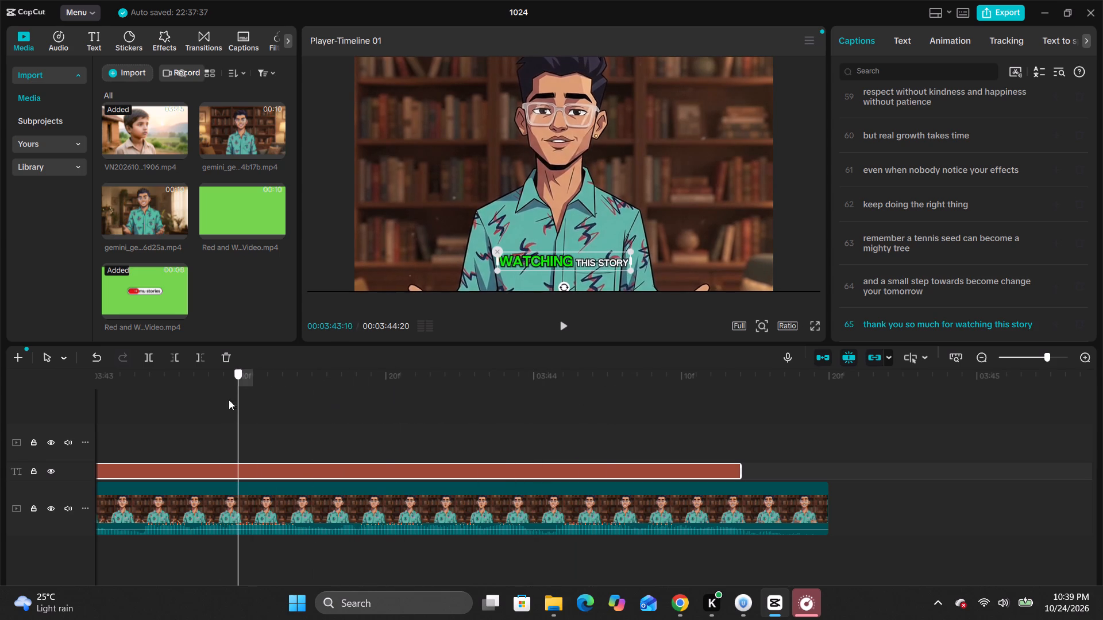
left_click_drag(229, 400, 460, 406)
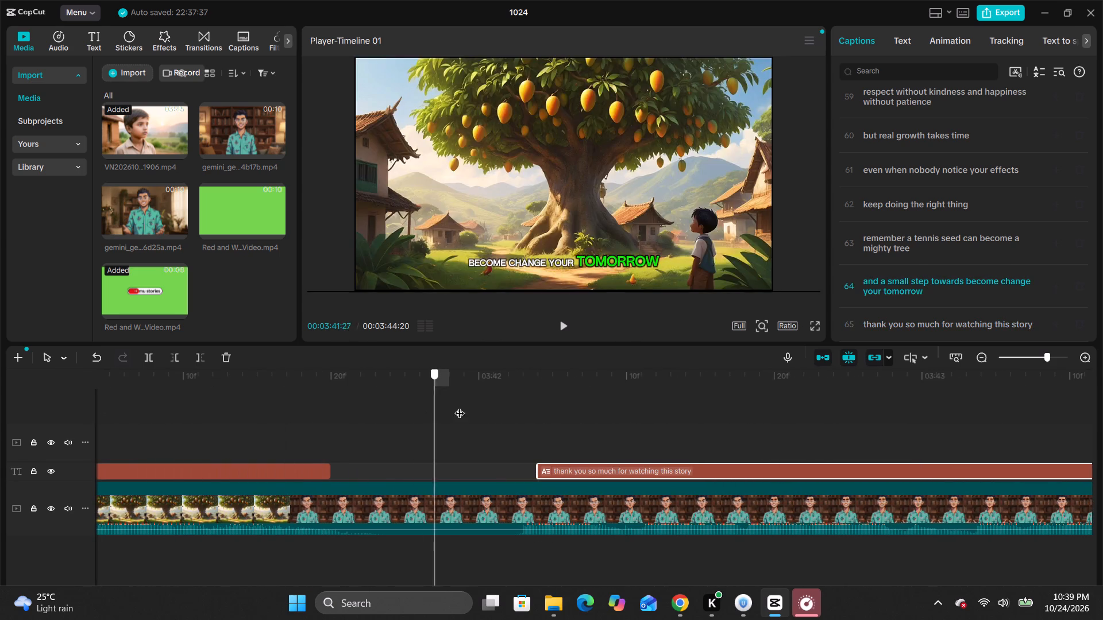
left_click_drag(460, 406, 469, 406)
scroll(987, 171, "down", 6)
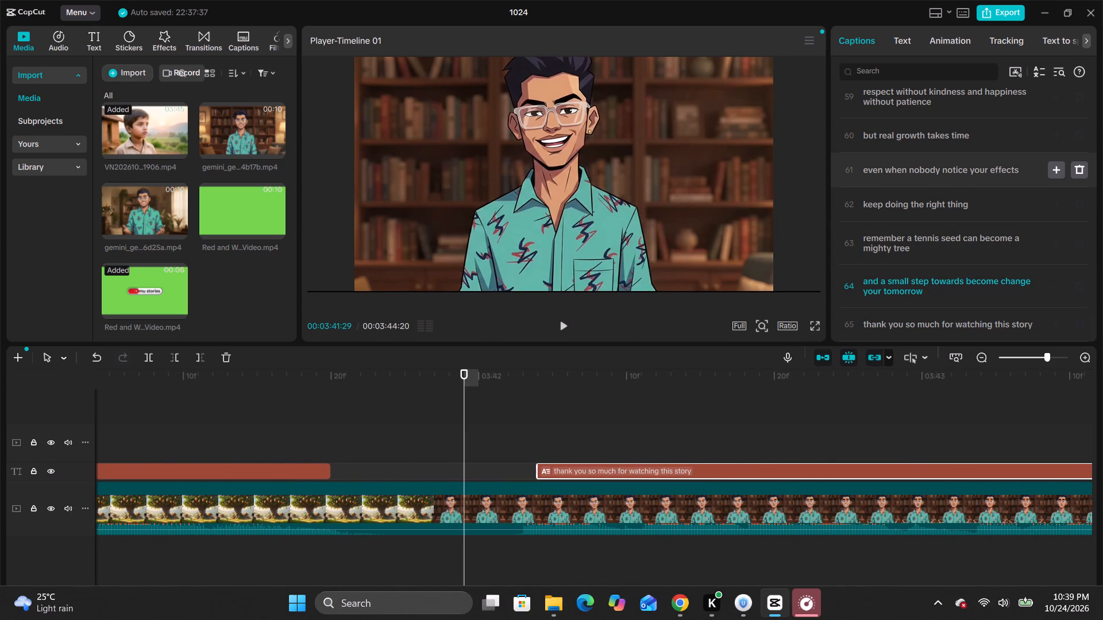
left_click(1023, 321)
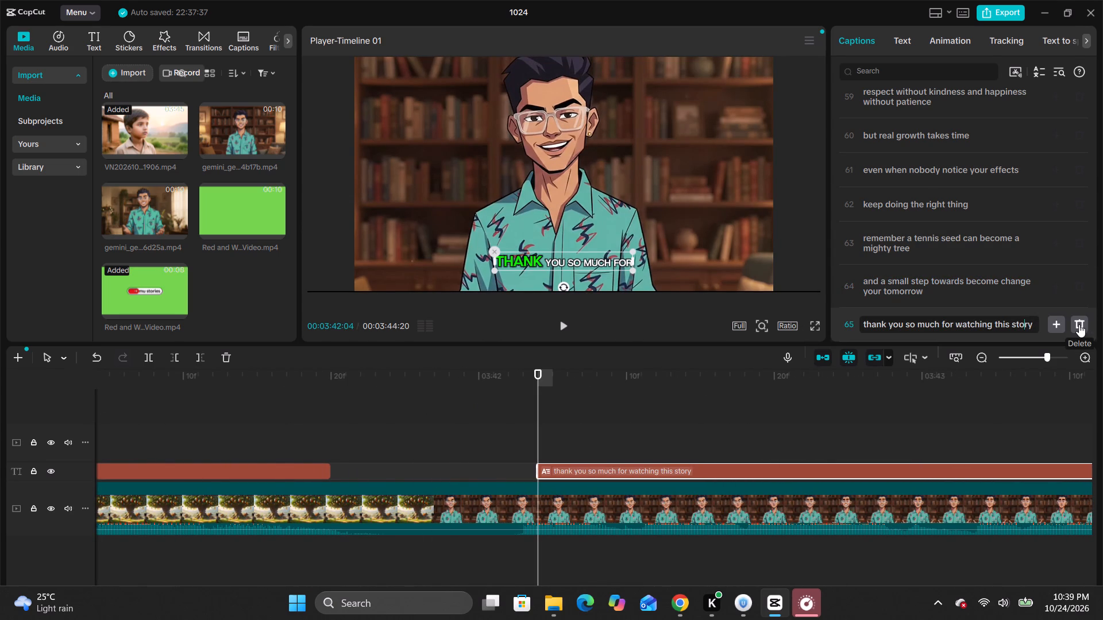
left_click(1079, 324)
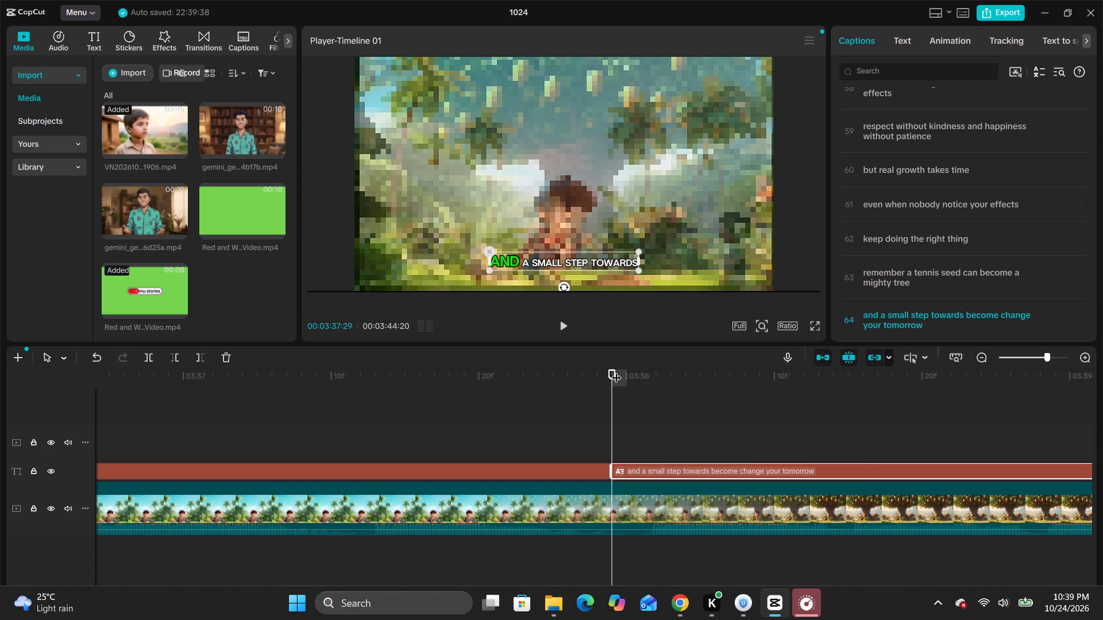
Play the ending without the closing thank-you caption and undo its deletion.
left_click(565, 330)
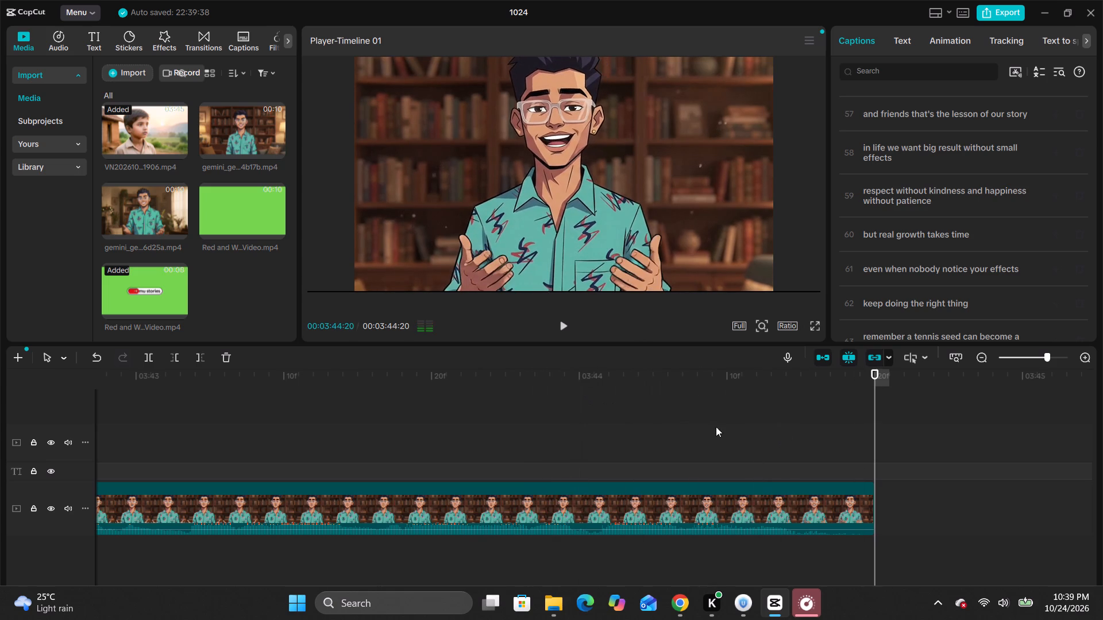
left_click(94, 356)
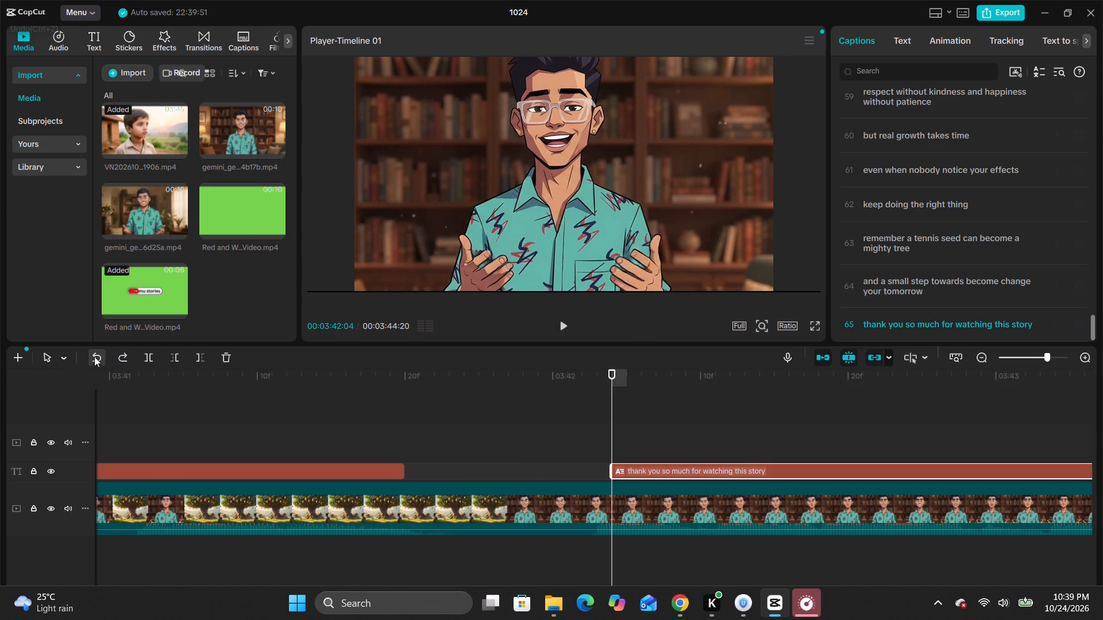
Return the playhead to the very start of the timeline.
scroll(450, 430, "up", 5, "ctrl")
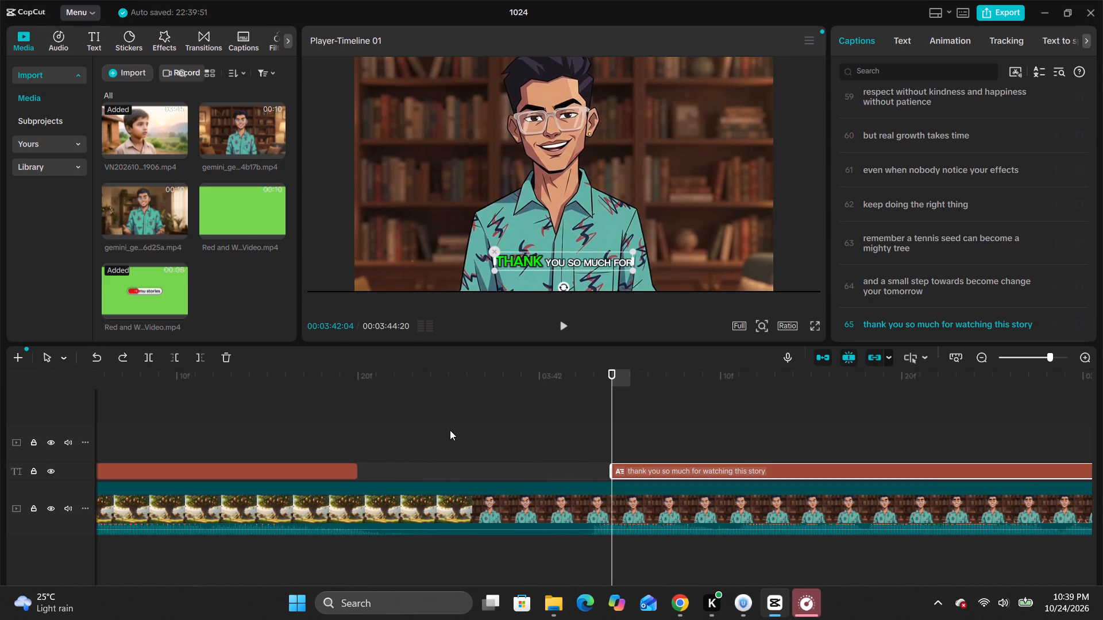
scroll(450, 430, "up", 1, "ctrl")
scroll(450, 431, "down", 11, "ctrl")
scroll(452, 431, "down", 20, "ctrl")
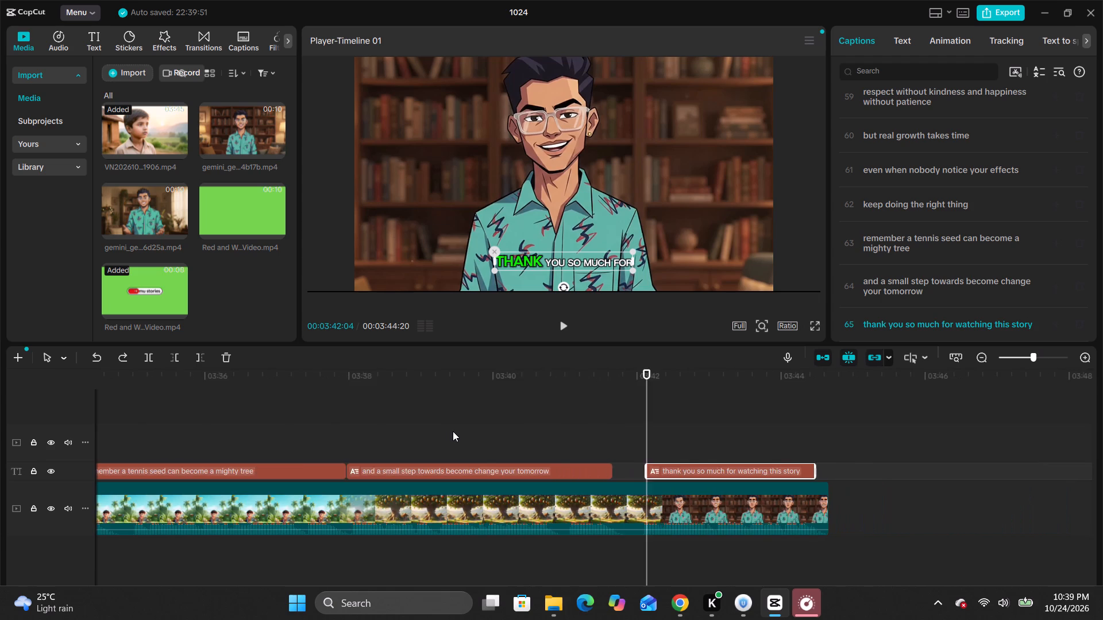
scroll(453, 431, "down", 14, "ctrl")
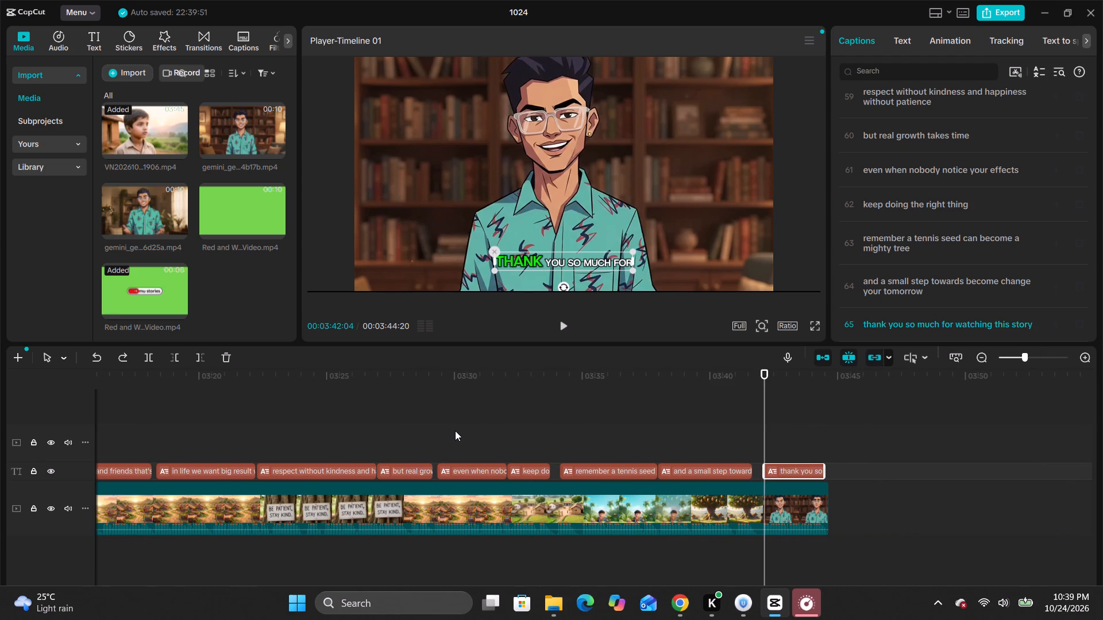
scroll(454, 431, "down", 3, "ctrl")
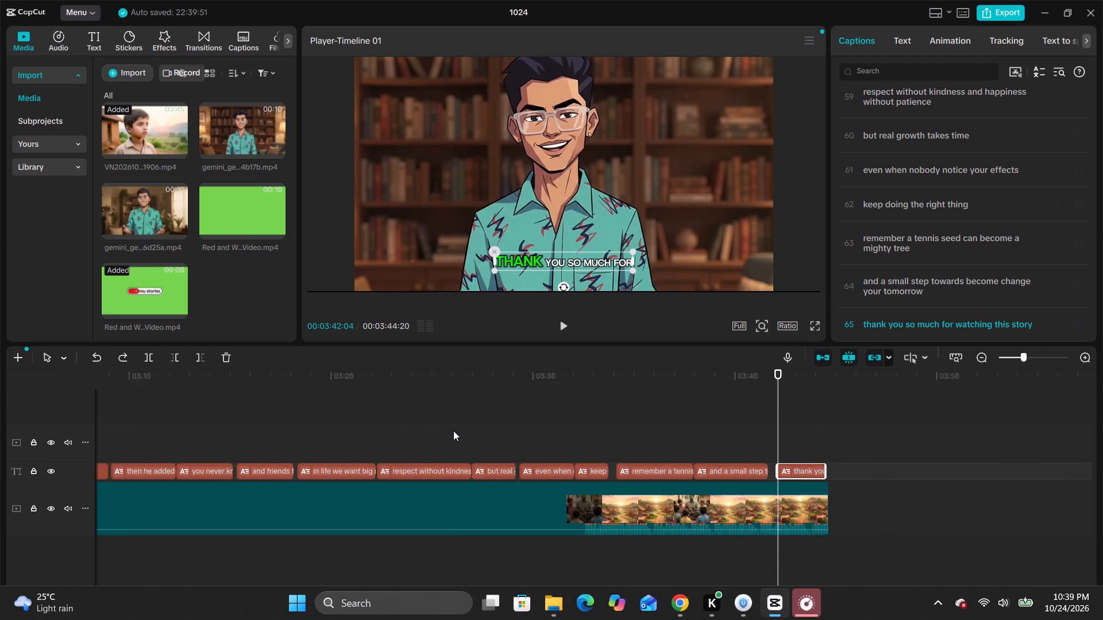
scroll(452, 429, "down", 16, "ctrl")
scroll(452, 429, "down", 5, "ctrl")
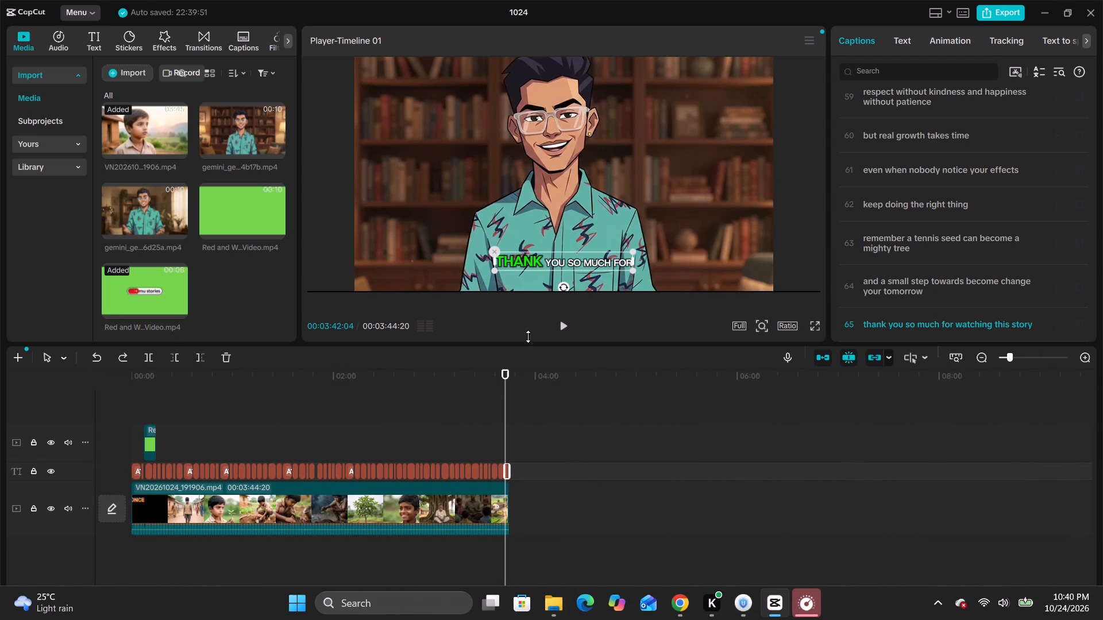
left_click_drag(504, 370, 67, 386)
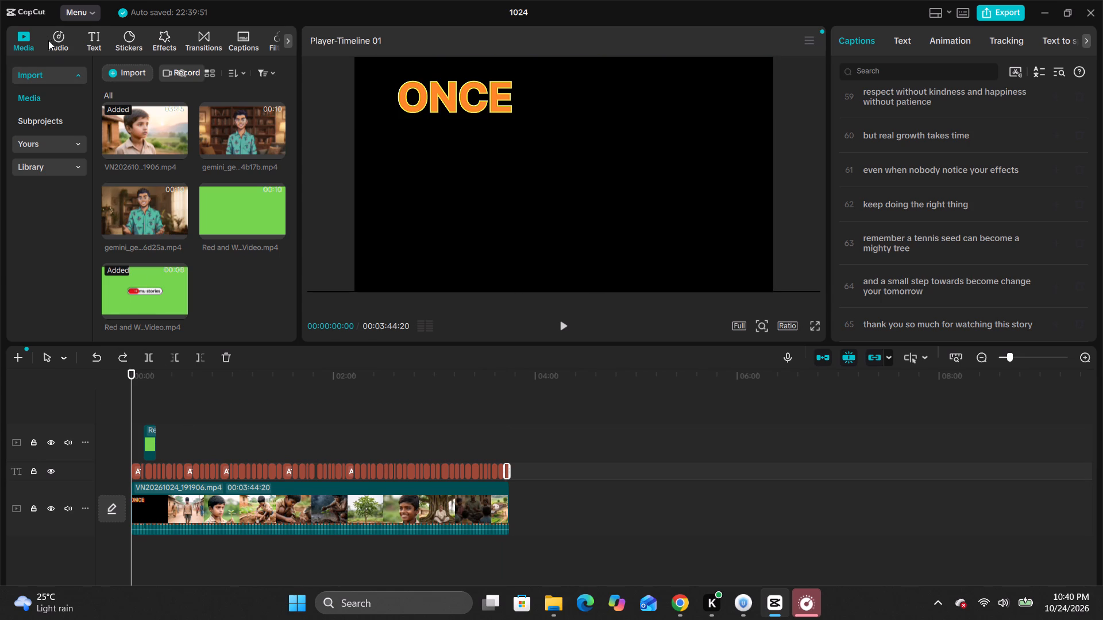
Import the video VN20261024_221953 from the device's STORY folder and preview it.
left_click(130, 75)
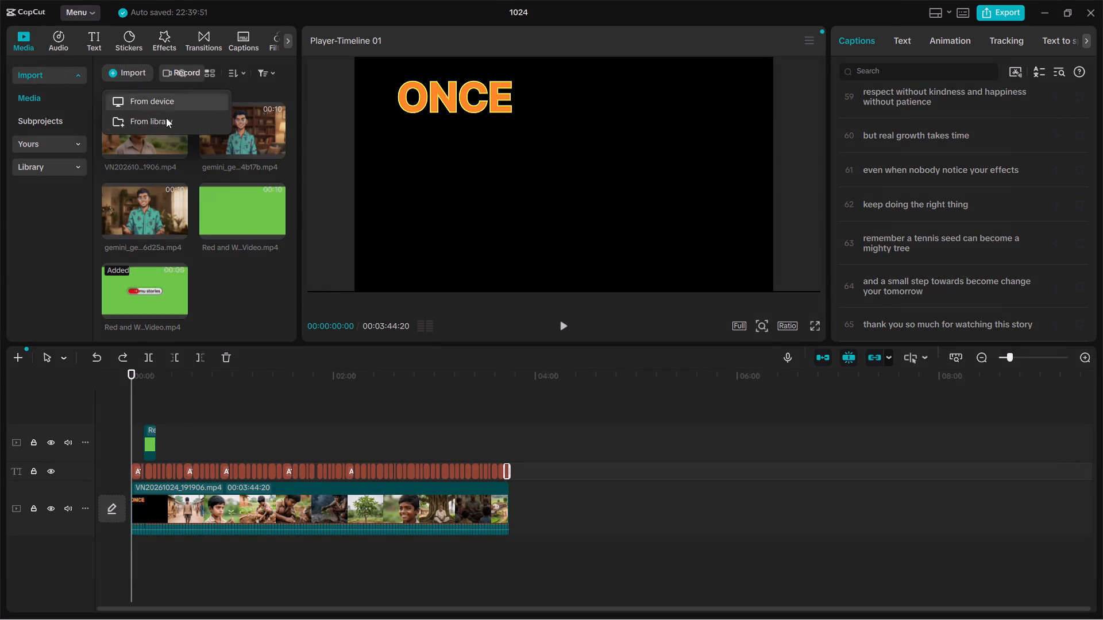
left_click(158, 101)
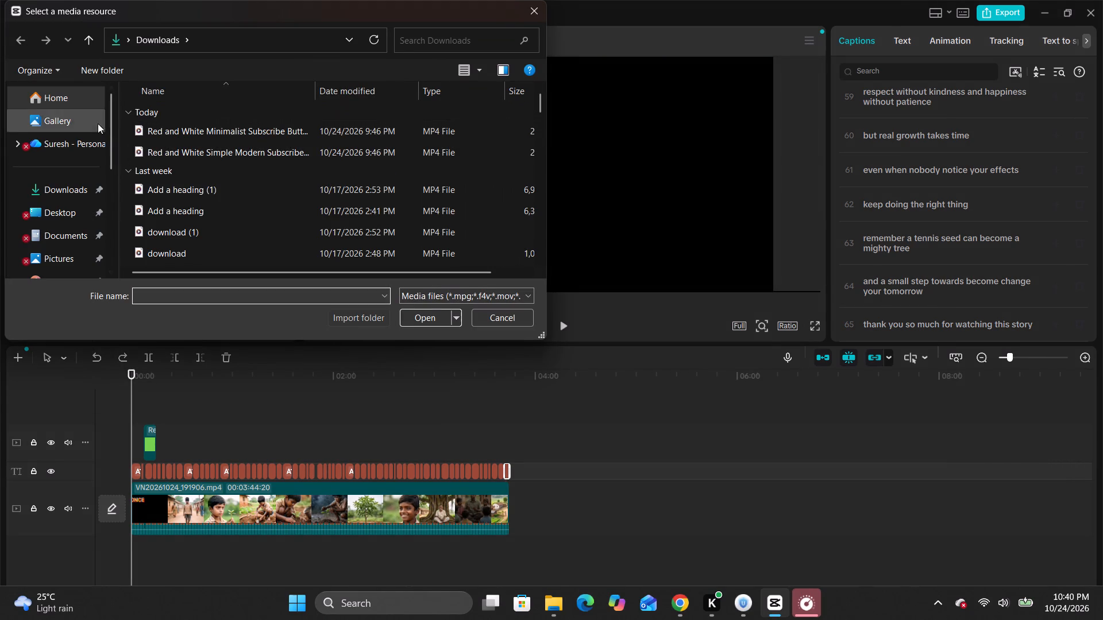
scroll(70, 154, "down", 4)
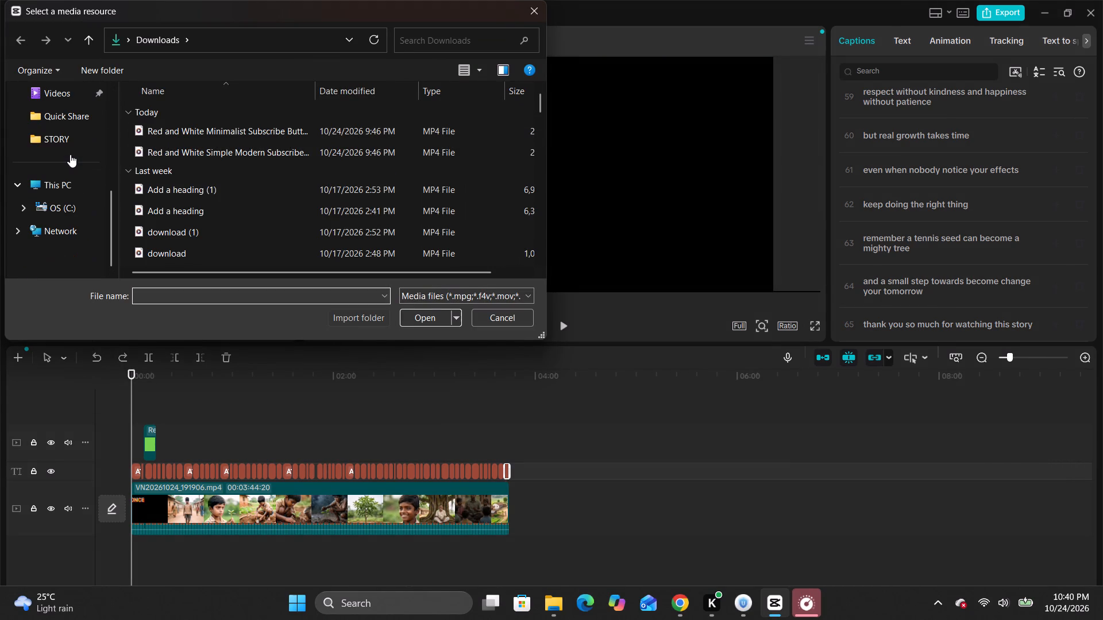
left_click(66, 140)
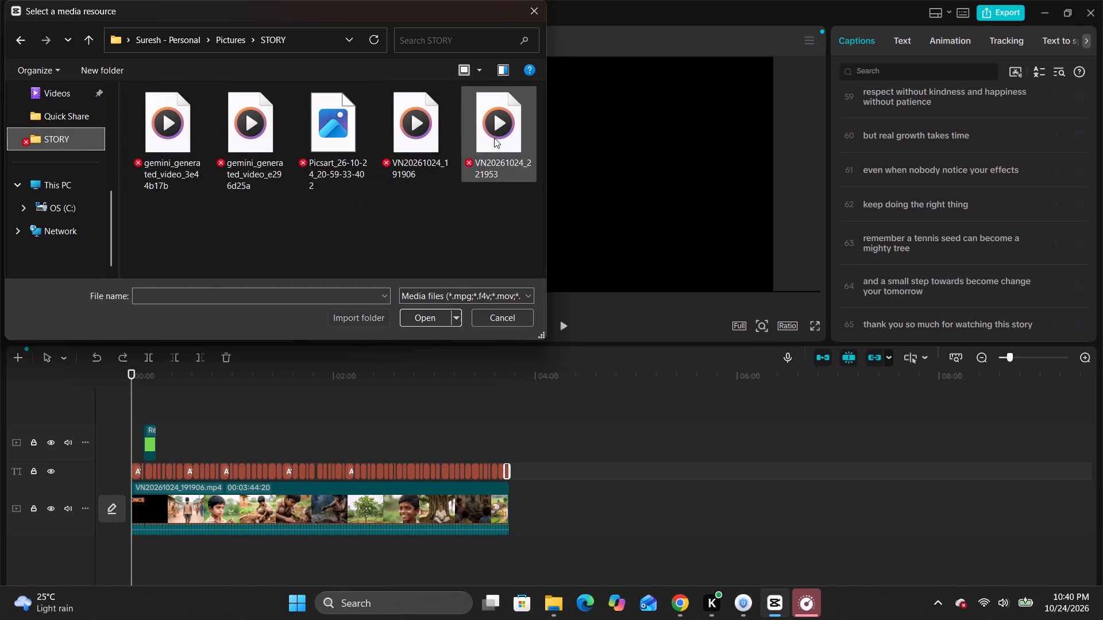
left_click(495, 138)
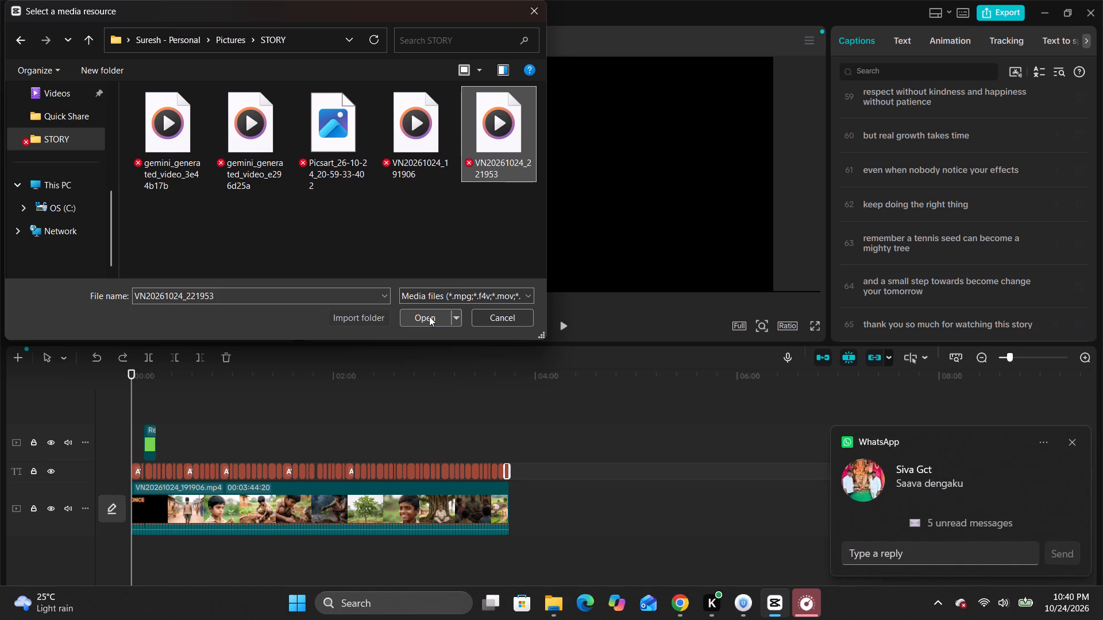
left_click(429, 316)
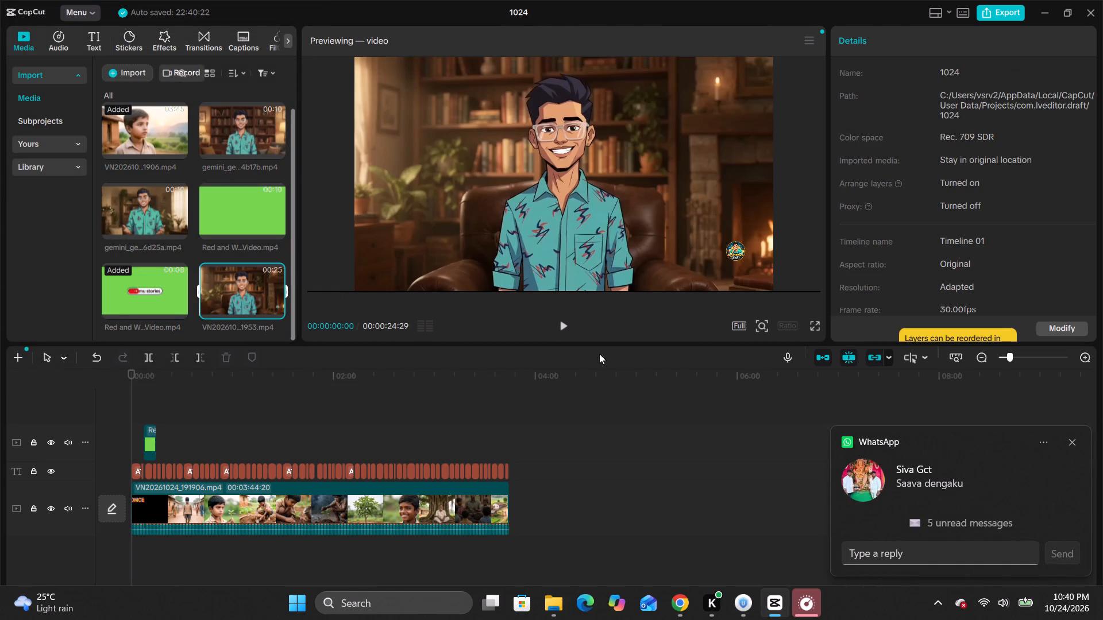
left_click(562, 327)
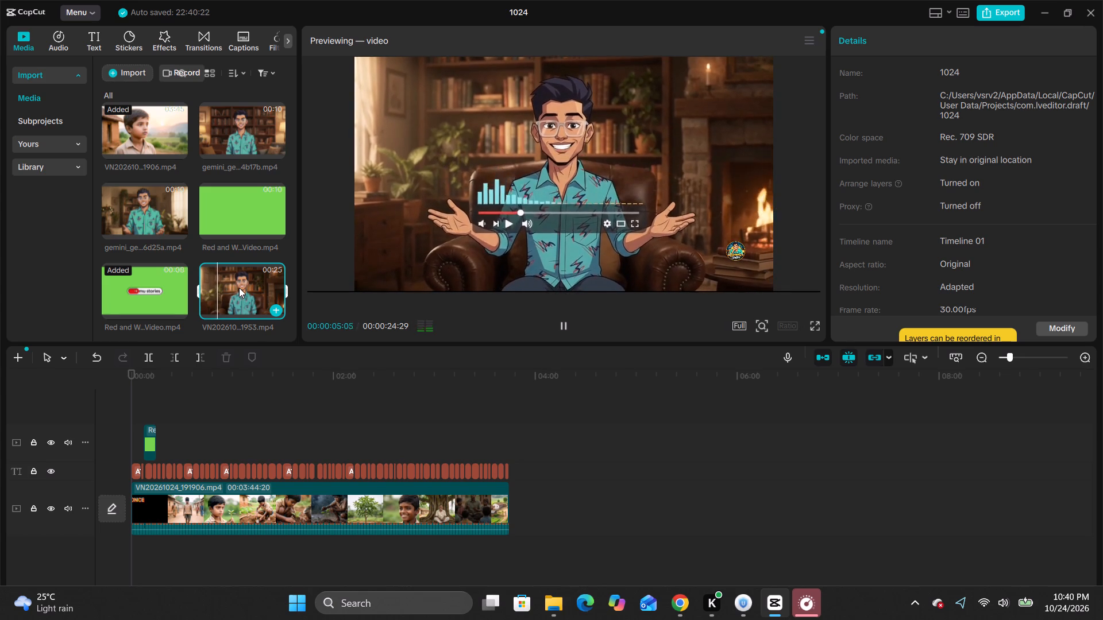
Insert the imported VN20261024_221953 clip at the start of the main video track, ahead of the story video.
left_click_drag(239, 288, 123, 513)
Move the green-screen subscribe overlay along its track so it starts at about 40 seconds, over the story video.
scroll(570, 490, "up", 6)
scroll(570, 490, "up", 7, "ctrl")
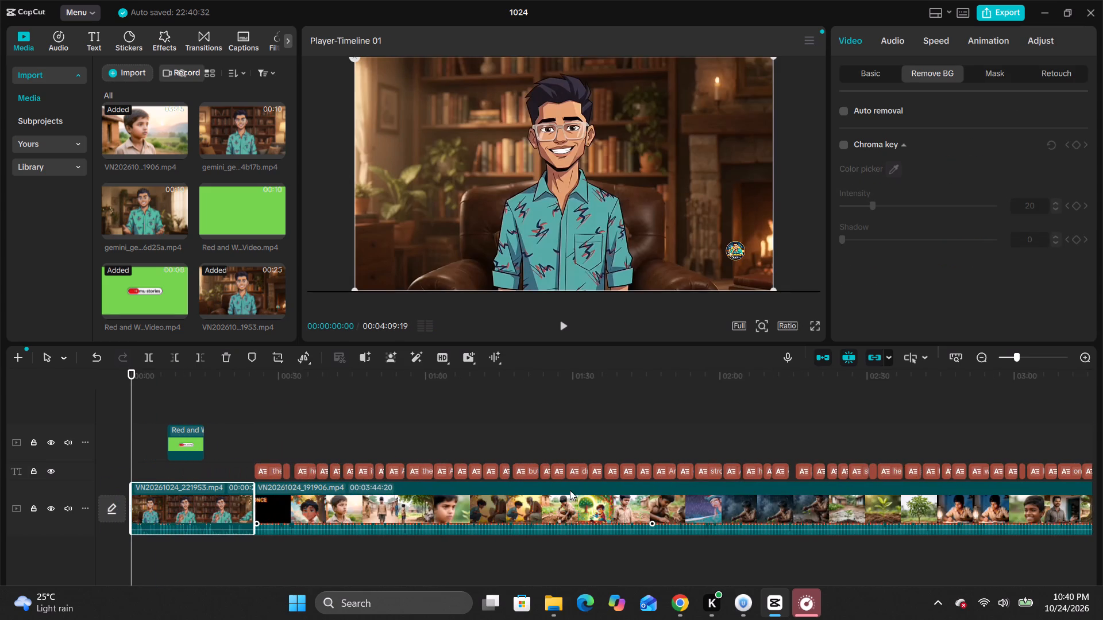
scroll(570, 490, "up", 5, "ctrl")
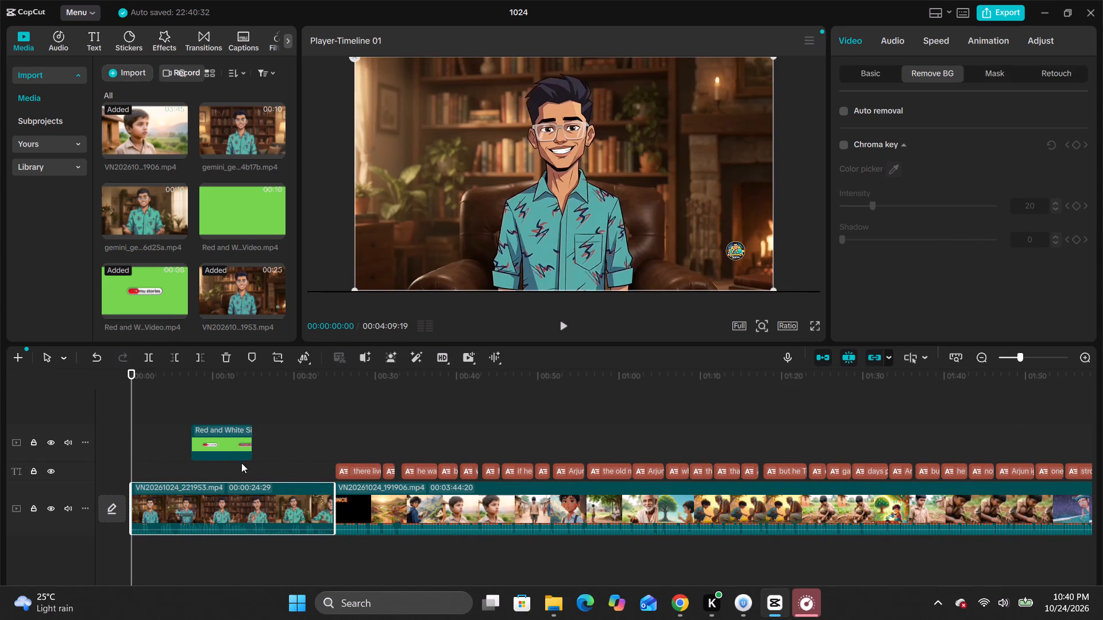
left_click_drag(231, 443, 453, 454)
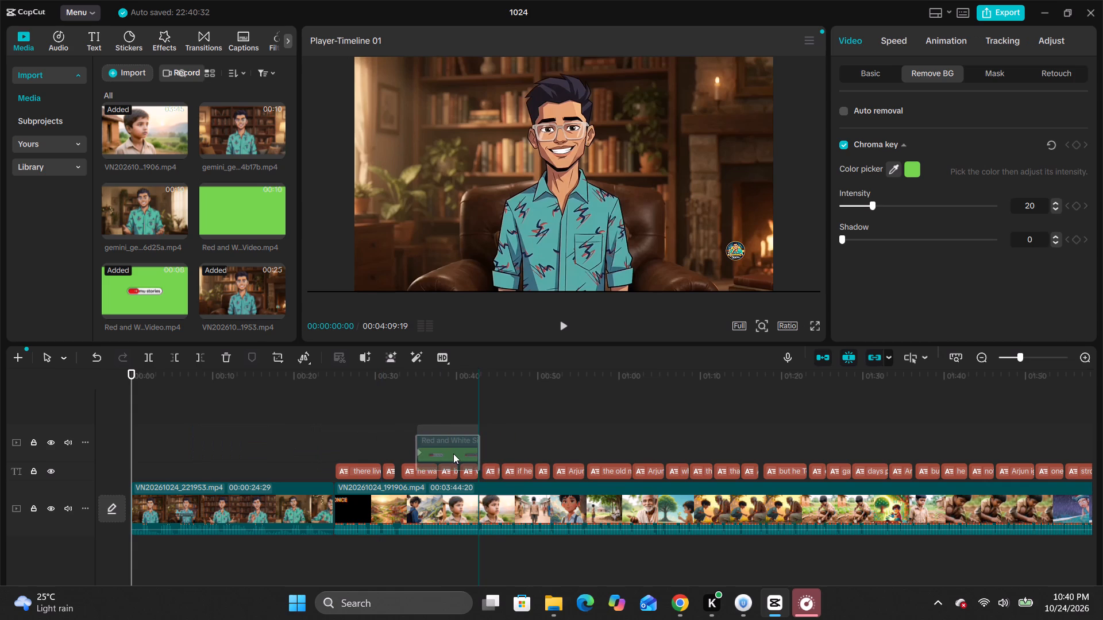
left_click_drag(453, 454, 439, 447)
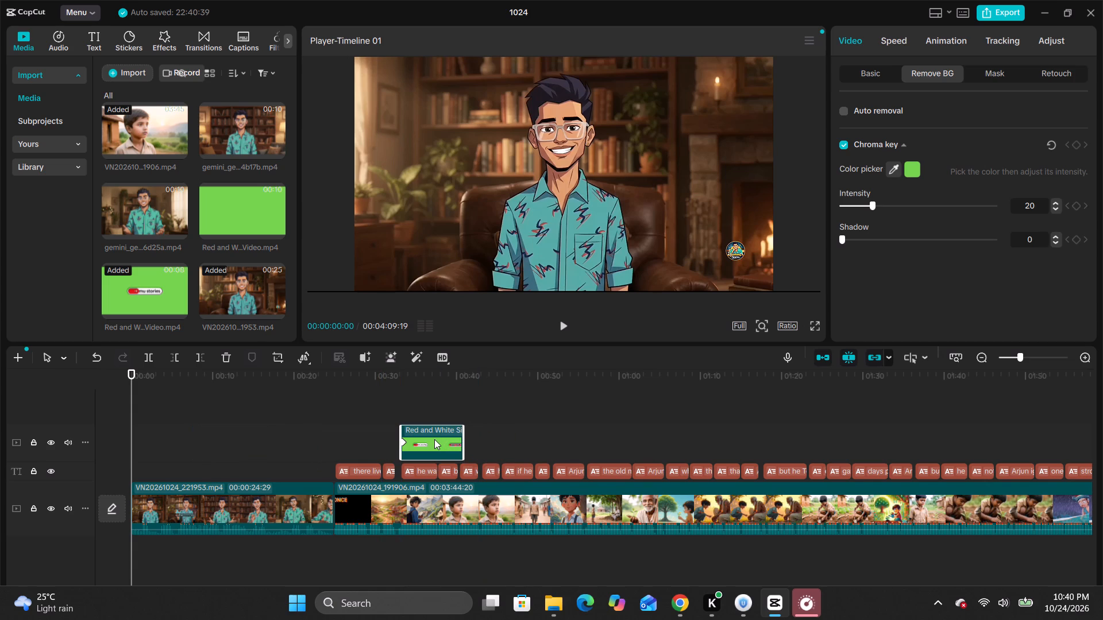
scroll(434, 439, "up", 3, "ctrl")
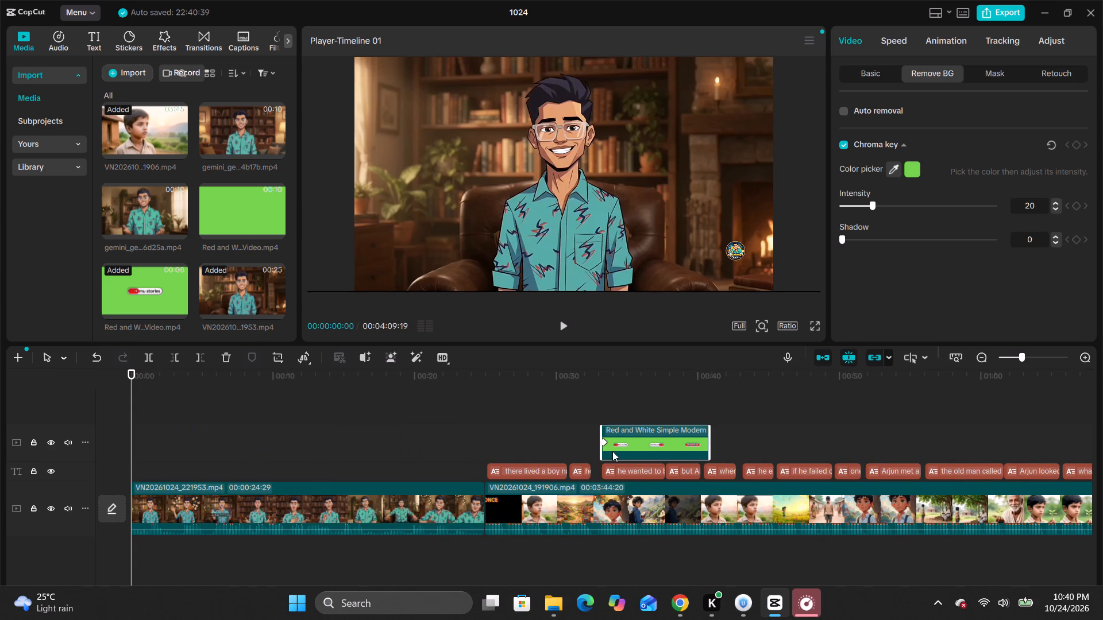
left_click_drag(653, 439, 724, 439)
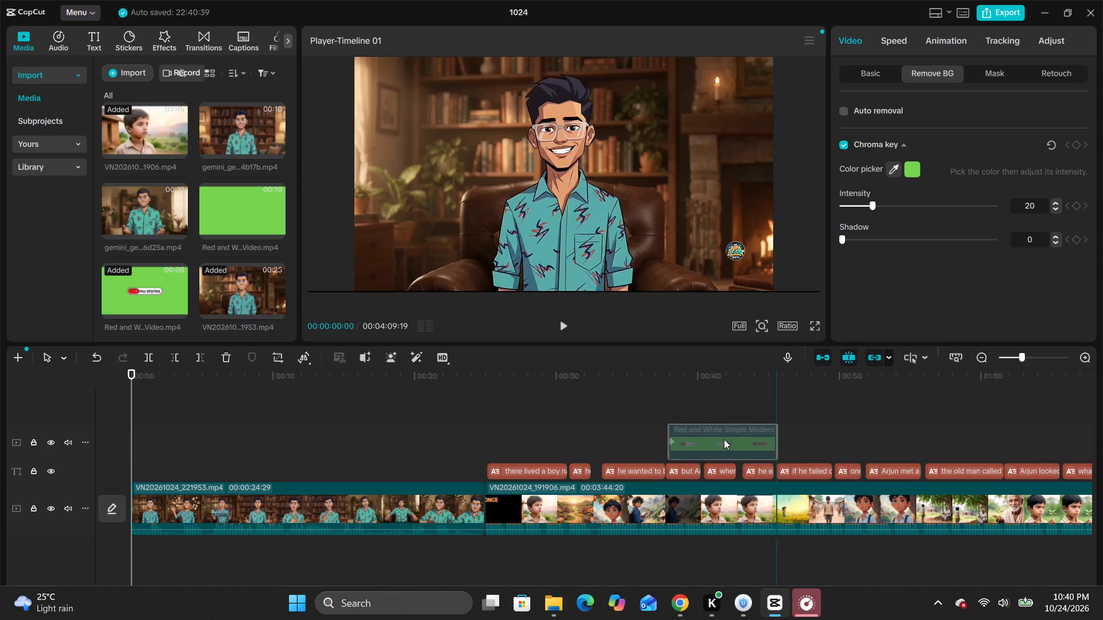
left_click_drag(724, 439, 751, 440)
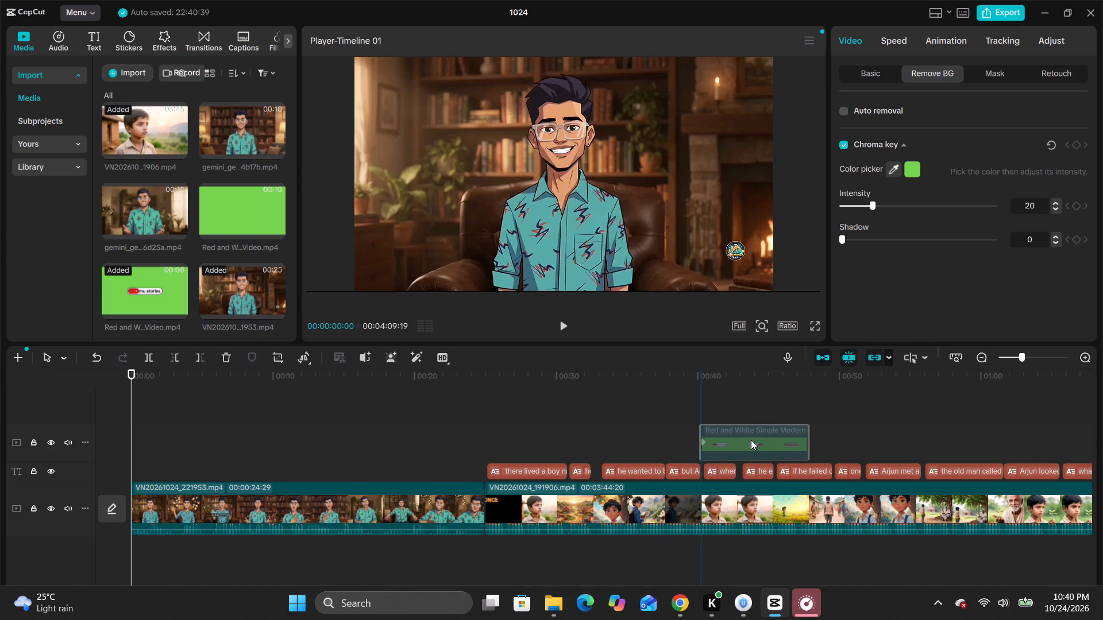
left_click_drag(751, 440, 747, 440)
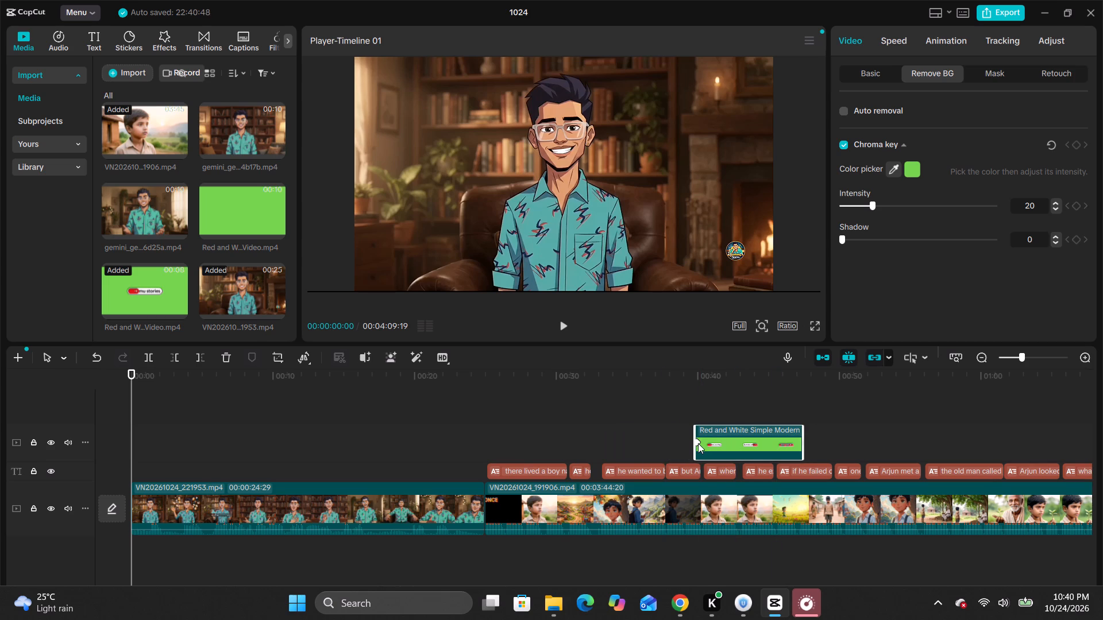
Remove the chroma key keyframe near the start of the subscribe overlay.
left_click(698, 443)
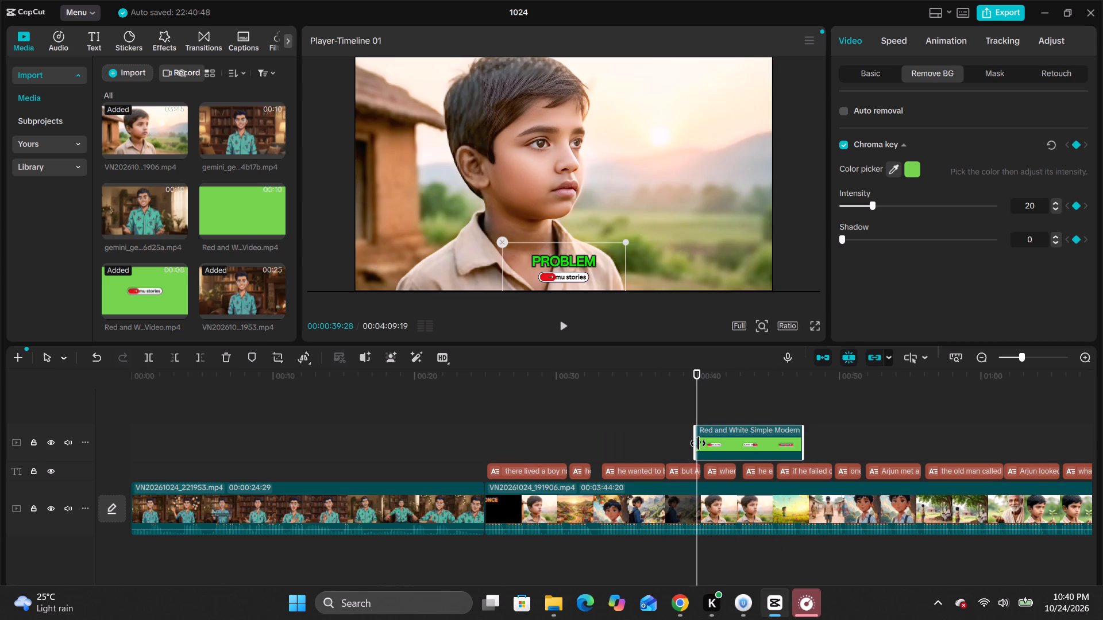
left_click(1076, 144)
Play the section with the subscribe overlay in the player and full screen to check its placement against the captions.
key("space")
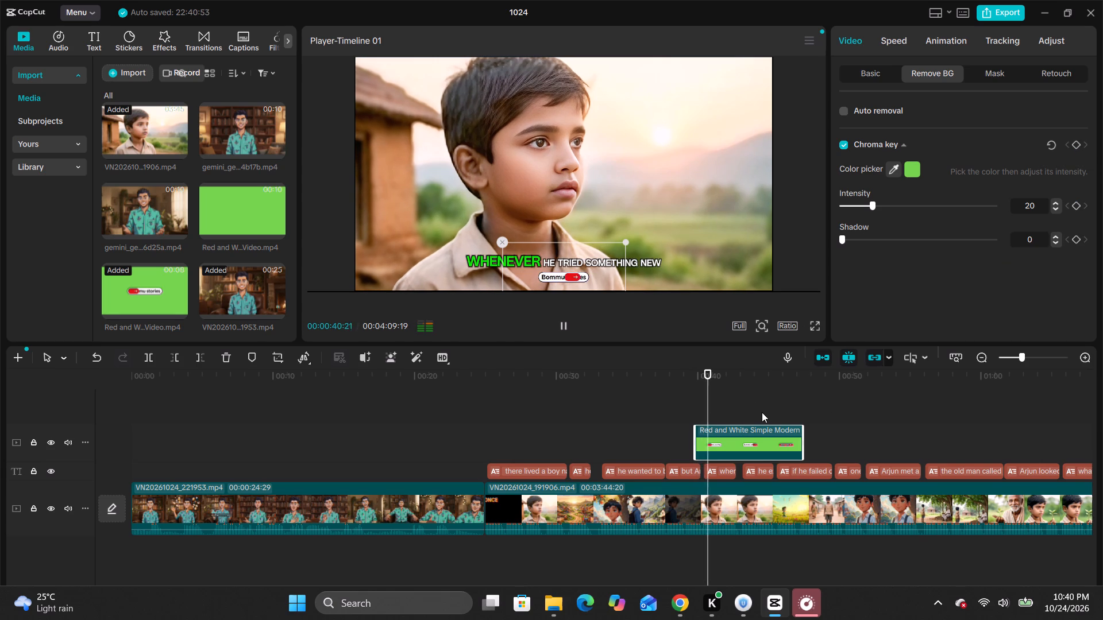
left_click(859, 398)
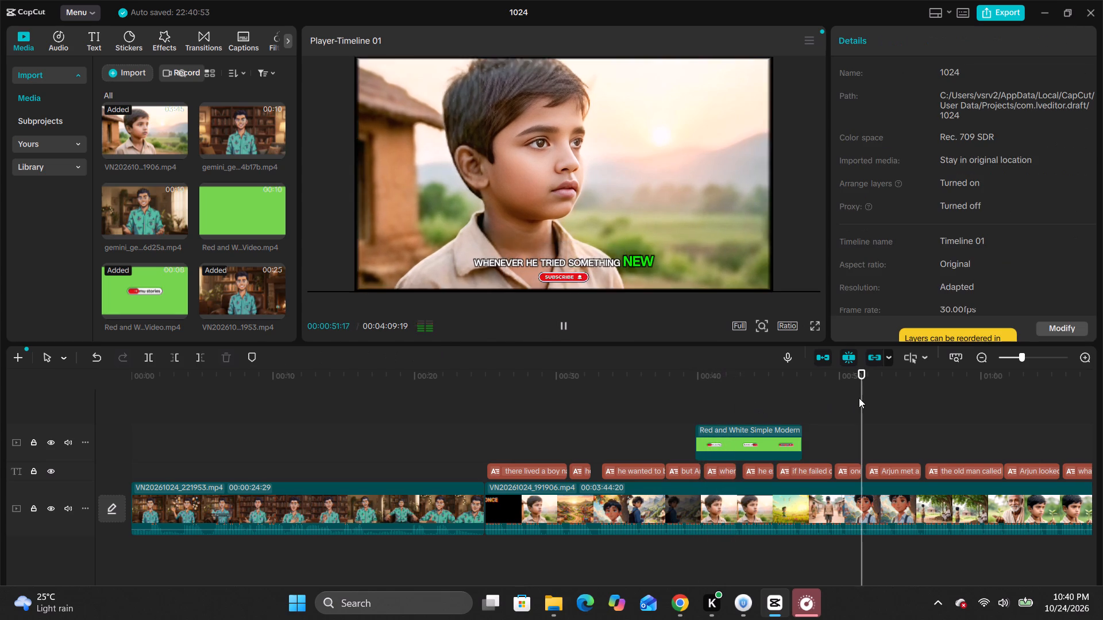
left_click(583, 404)
left_click(743, 436)
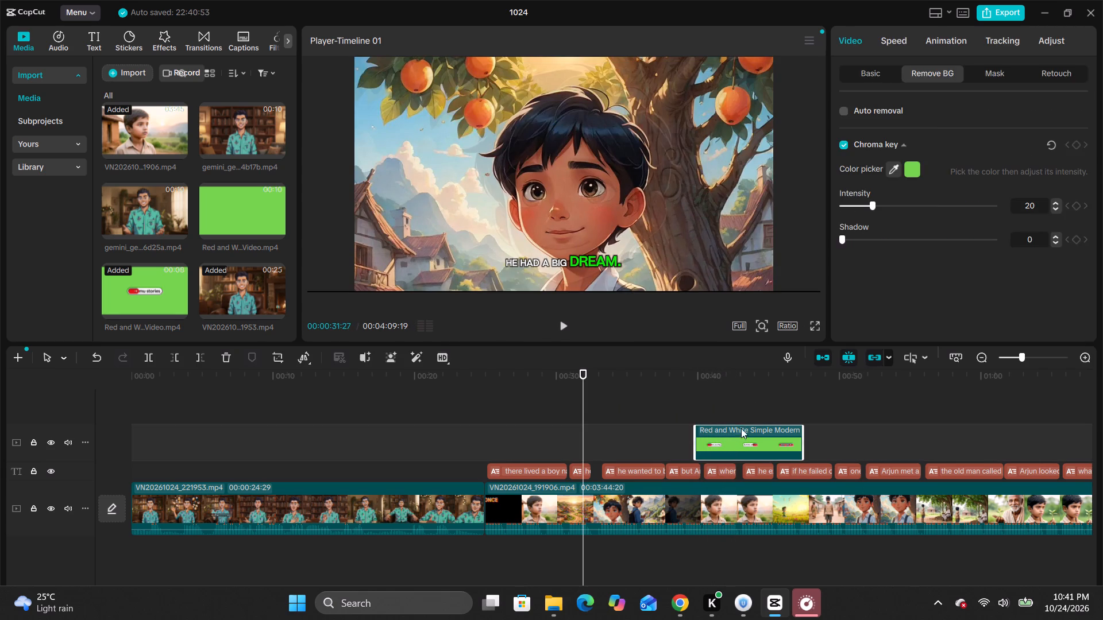
left_click(730, 410)
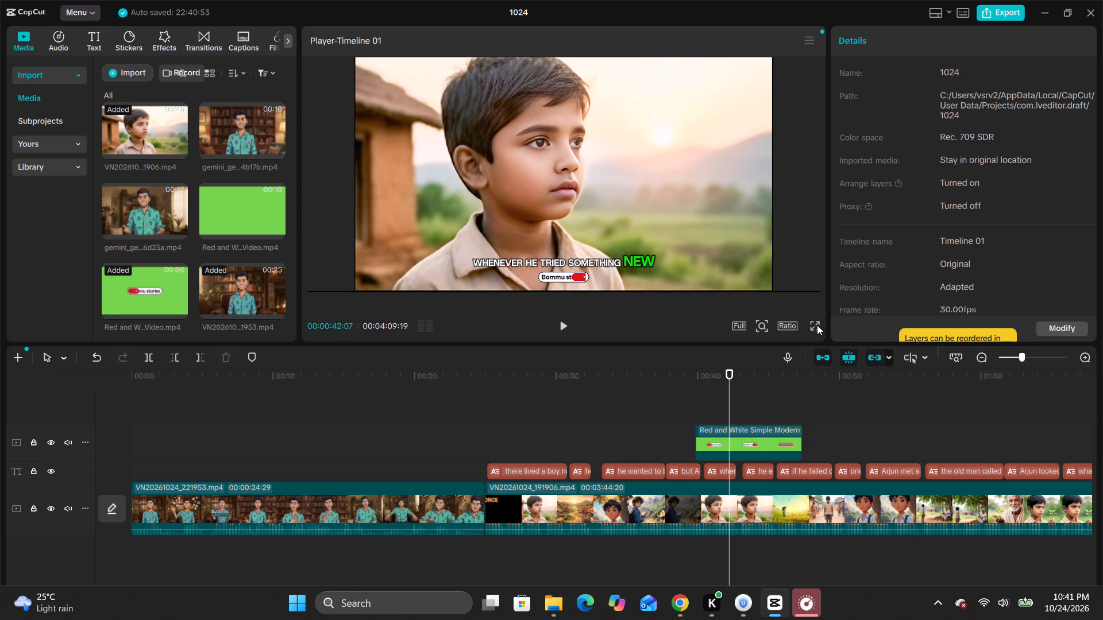
left_click(817, 325)
key("space")
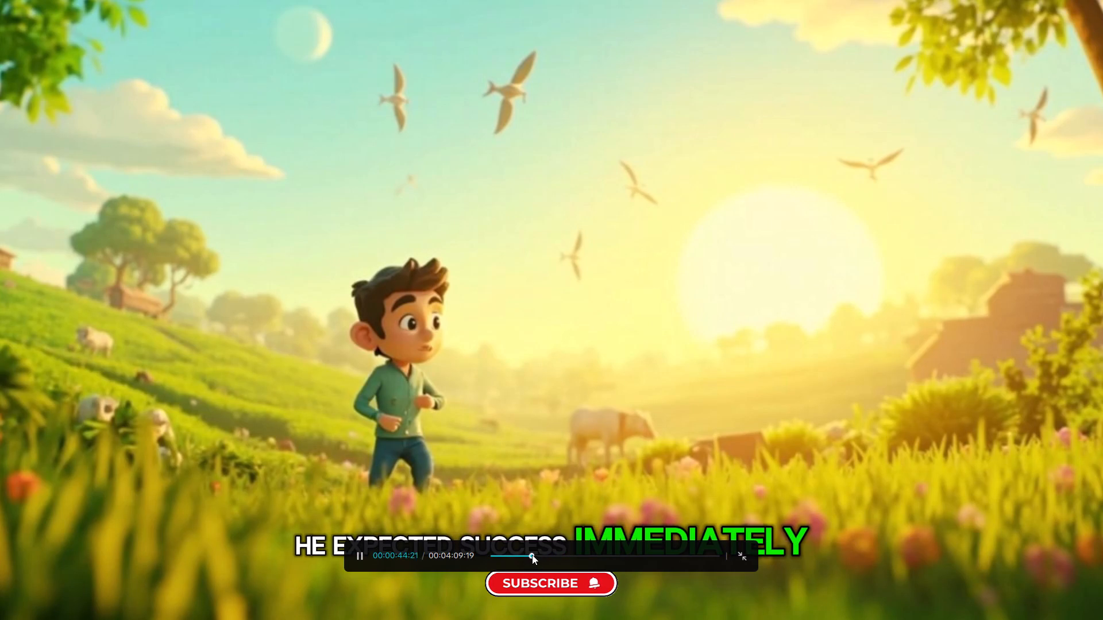
left_click_drag(531, 555, 524, 555)
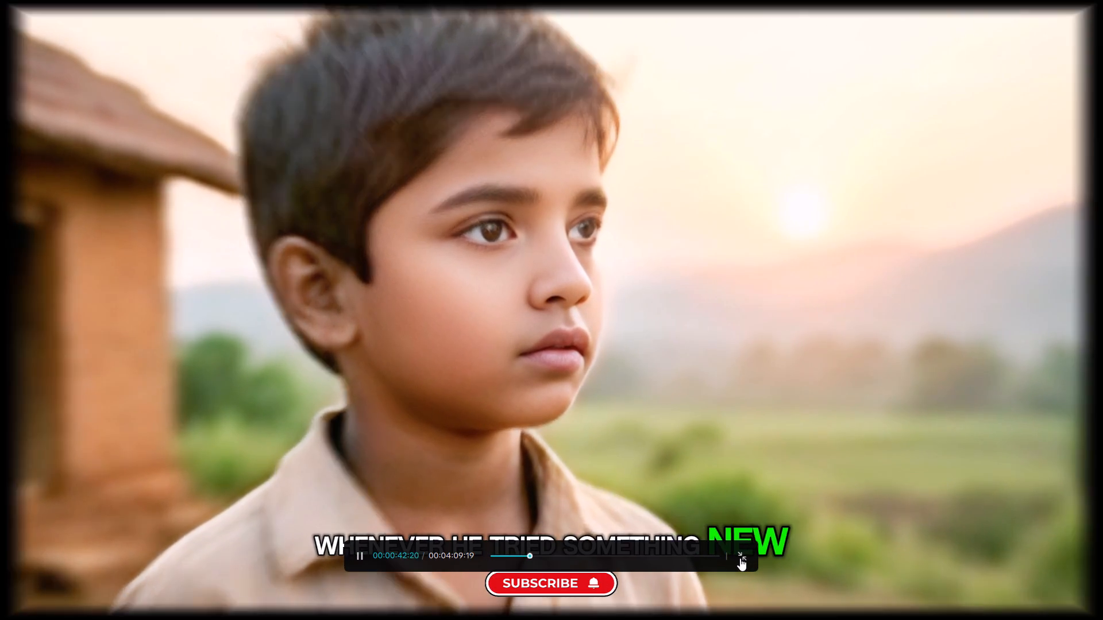
key("space")
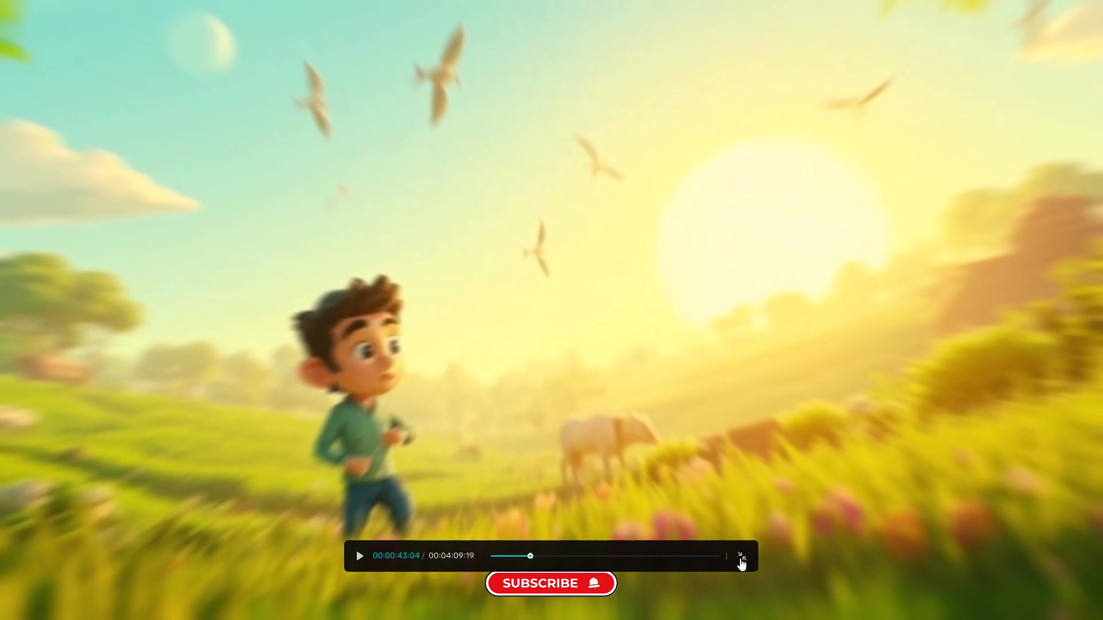
Step back frame by frame in full screen to 00:00:39:23, just before the subscribe overlay starts, and return to the timeline.
key("Left")
key("Left")
key("Left")
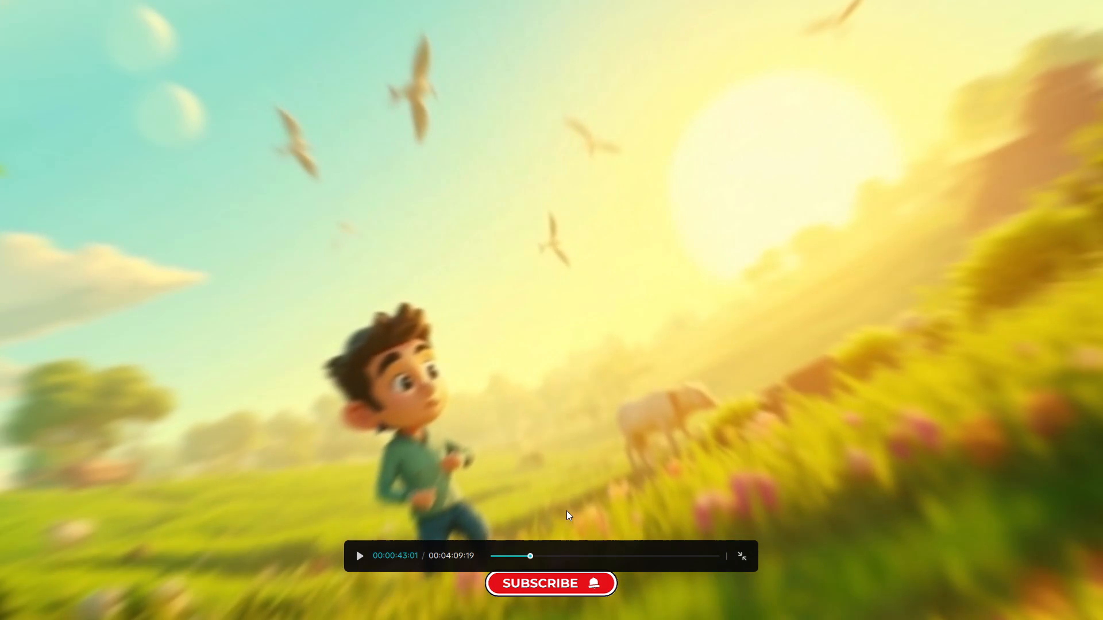
key("Left")
key("Left")
key("Left")
key("Left")
key("Left")
key("Left")
key("Left")
key("Left")
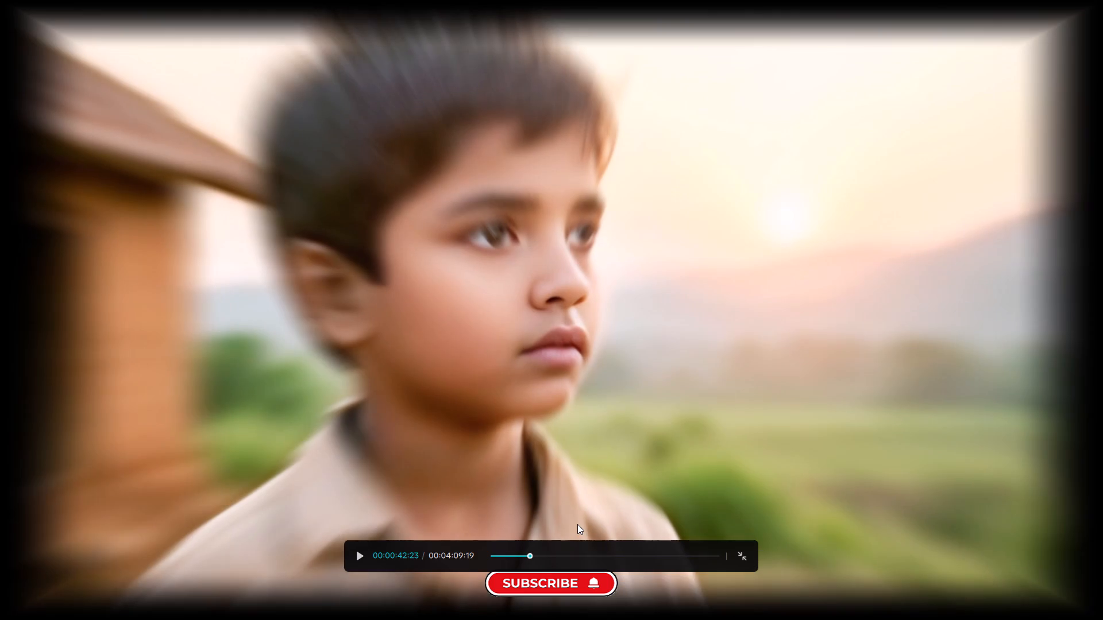
key("Left")
key("Left")
key("Left")
key("Left")
key("Left")
key("Left")
key("Left")
key("Left")
key("Left")
key("Left")
key("Left")
key("Left")
key("Left")
key("Left")
key("Left")
key("Left")
key("Left")
key("Left")
key("Left")
key("Left")
key("Left")
key("Left")
key("Left")
key("Left")
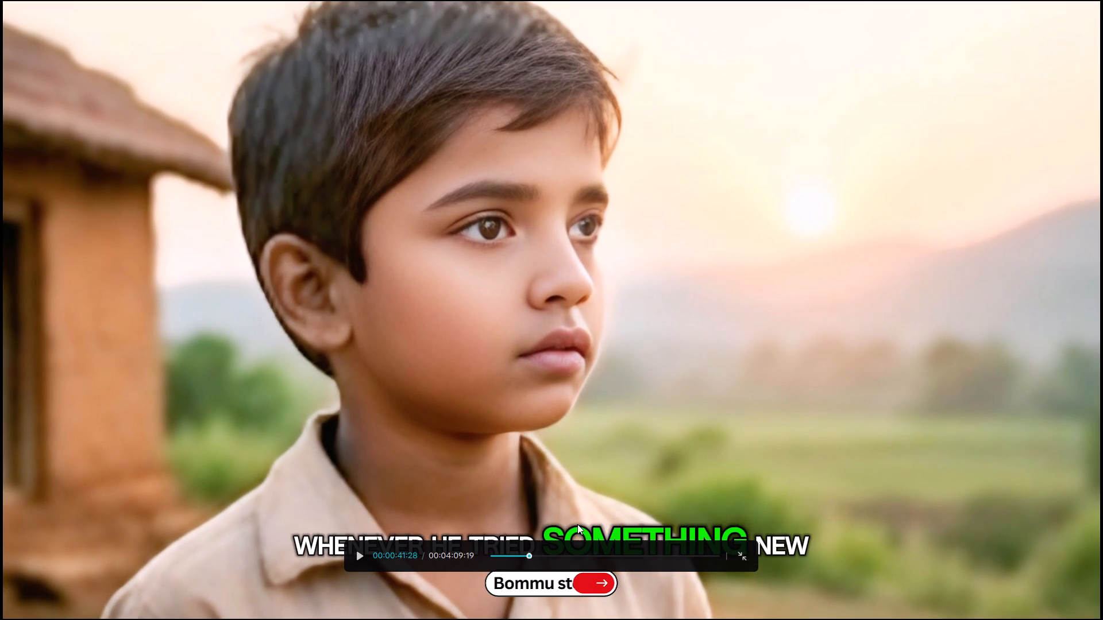
key("Left")
key("Left")
key("Left")
key("Left")
key("Left")
key("Left")
key("Left")
key("Left")
key("Left")
key("Left")
key("Left")
key("Left")
key("Left")
key("Left")
key("Left")
key("Left")
key("Left")
key("Left")
key("Left")
key("Left")
key("Left")
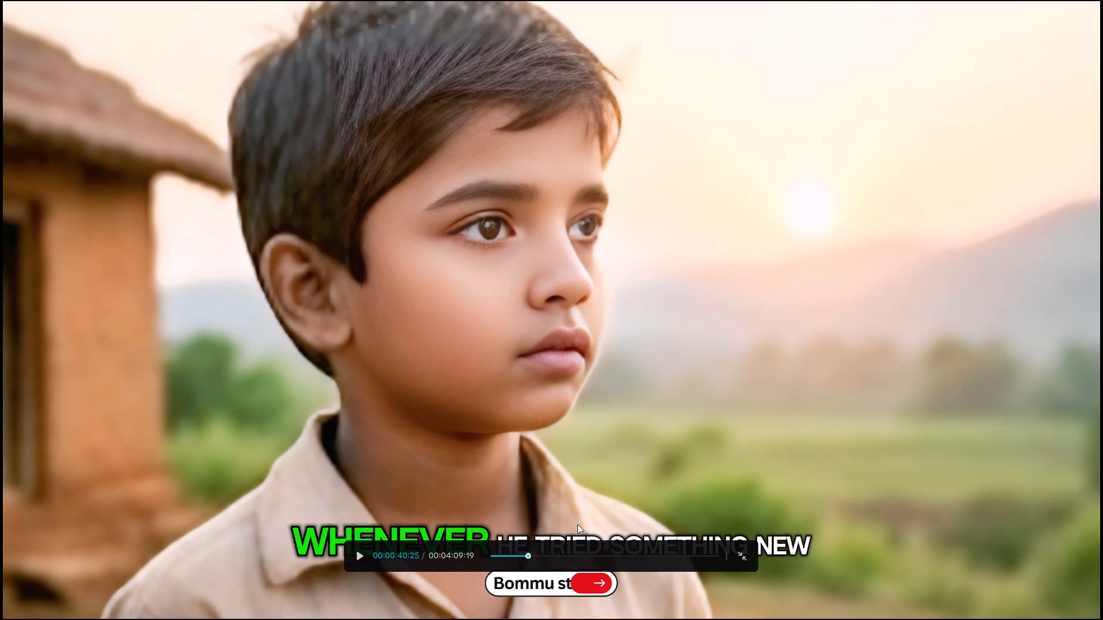
key("Left")
key("Left")
key("Left")
key("Left")
key("Left")
key("Left")
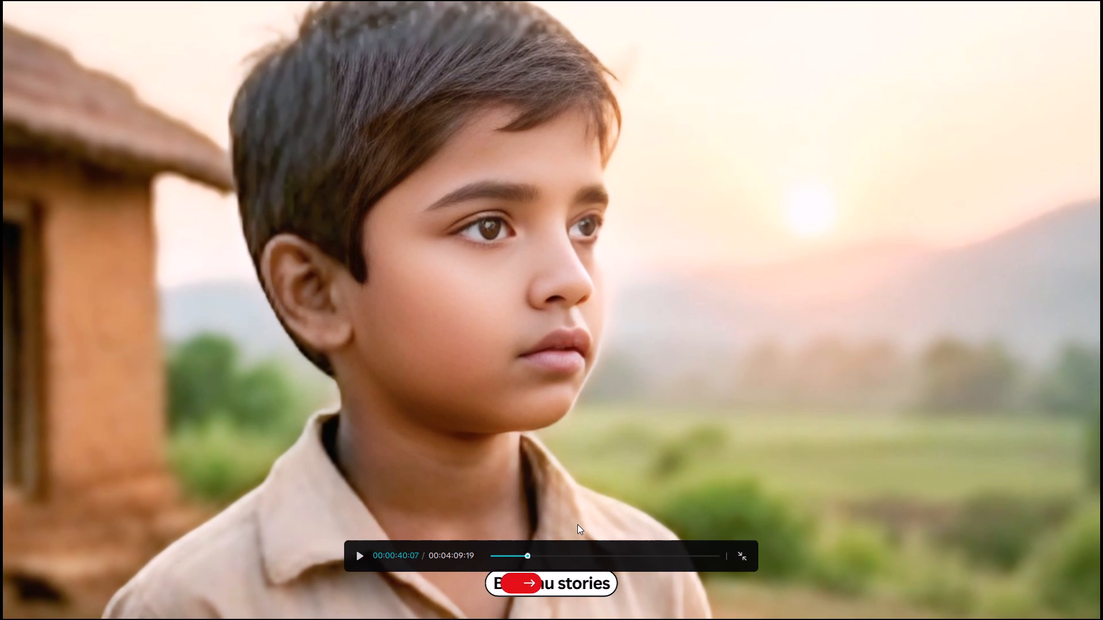
key("Left")
key("Left")
key("Left")
key("Left")
key("Left")
key("Left")
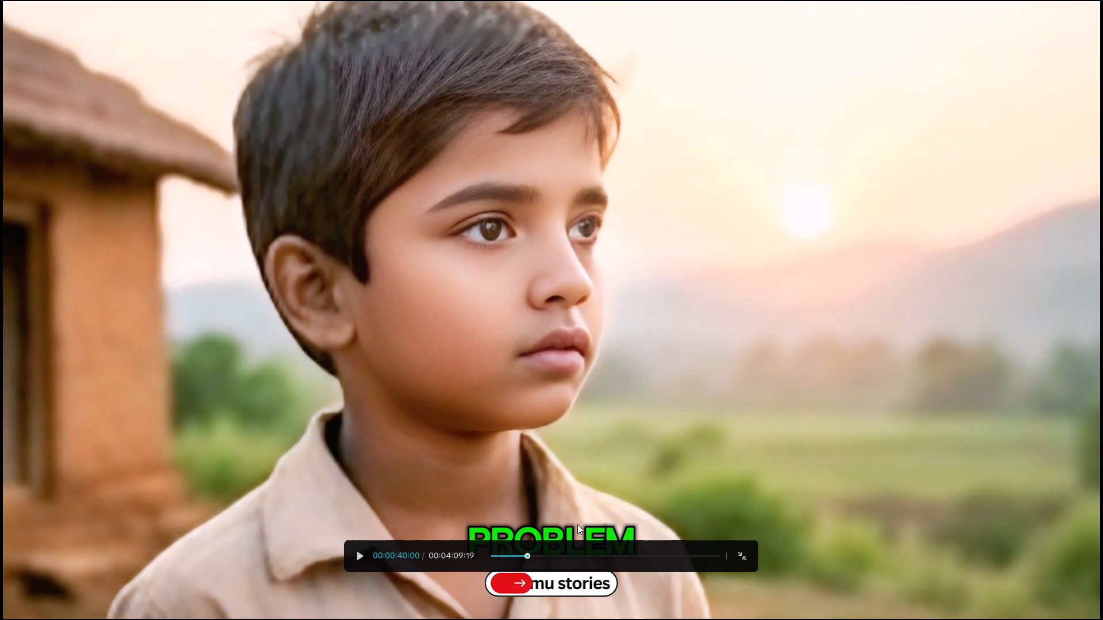
key("Left")
key("Left")
key("Left")
key("Left")
key("Left")
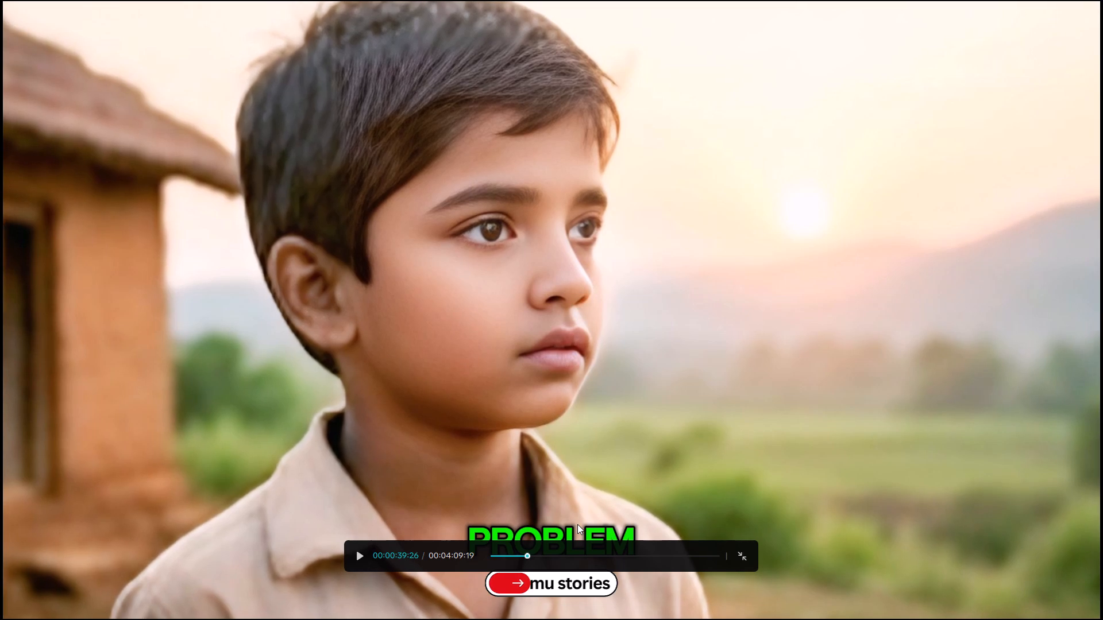
key("Left")
key("Left")
key("Left")
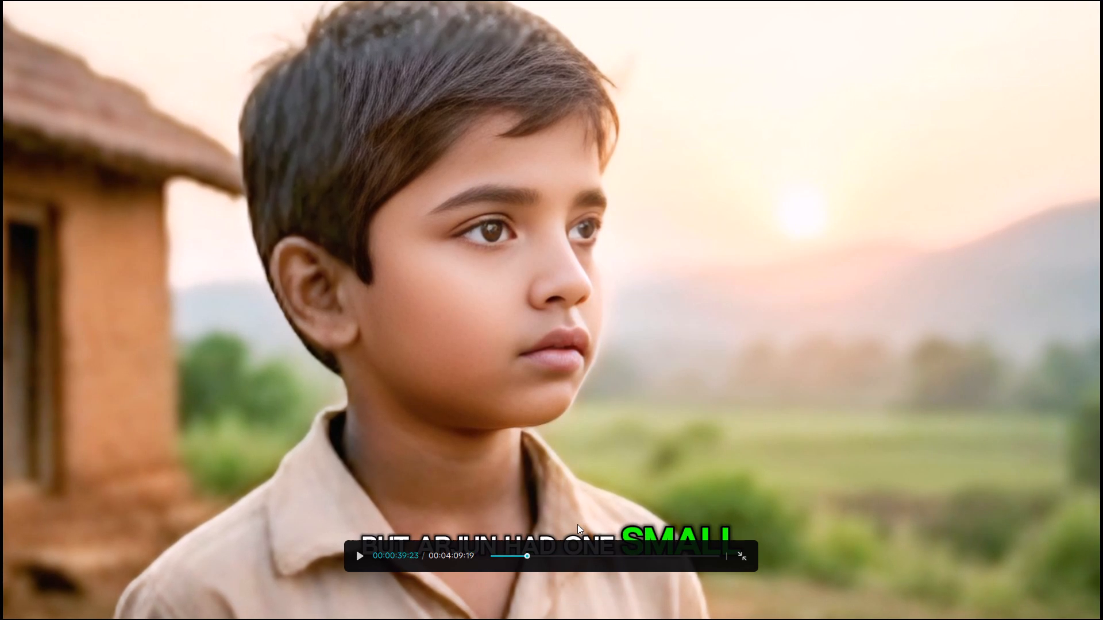
key("Escape")
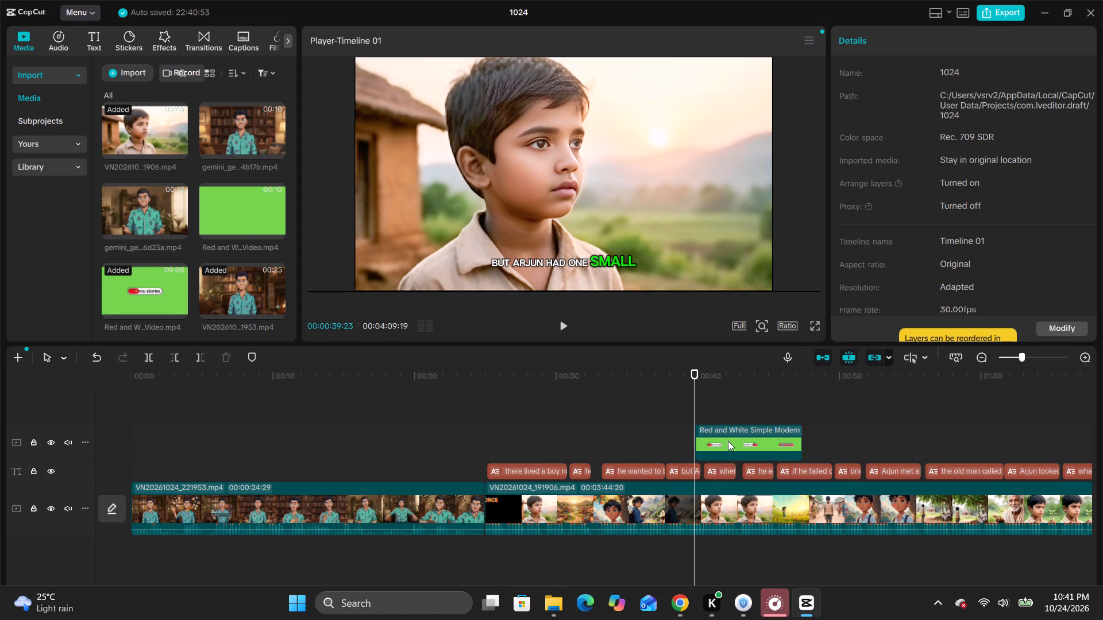
scroll(711, 406, "up", 4, "ctrl")
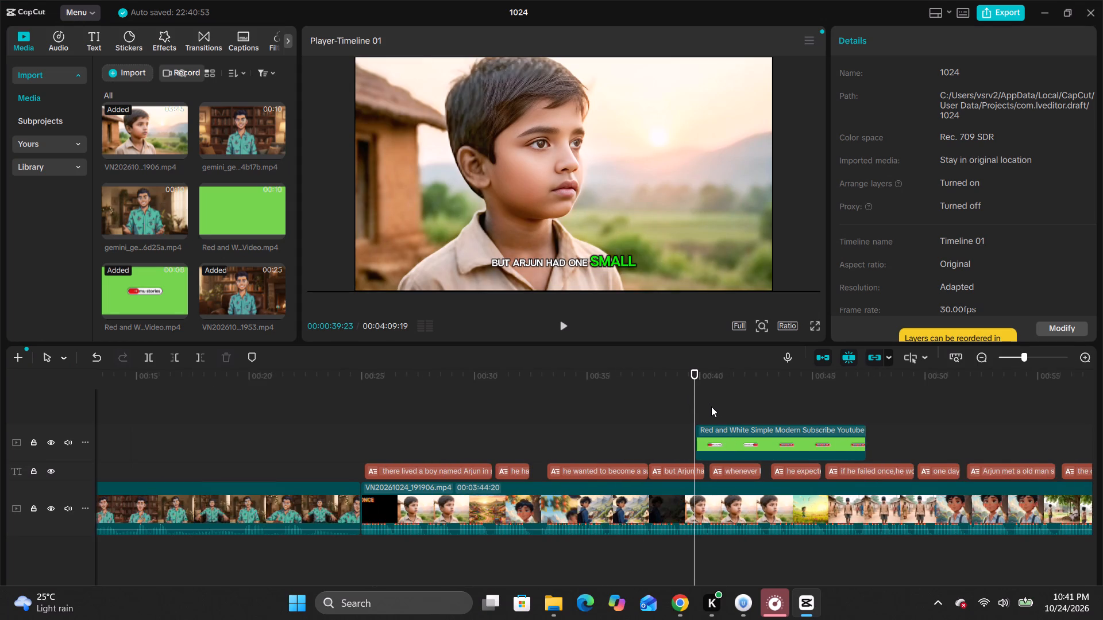
scroll(711, 406, "up", 2, "ctrl")
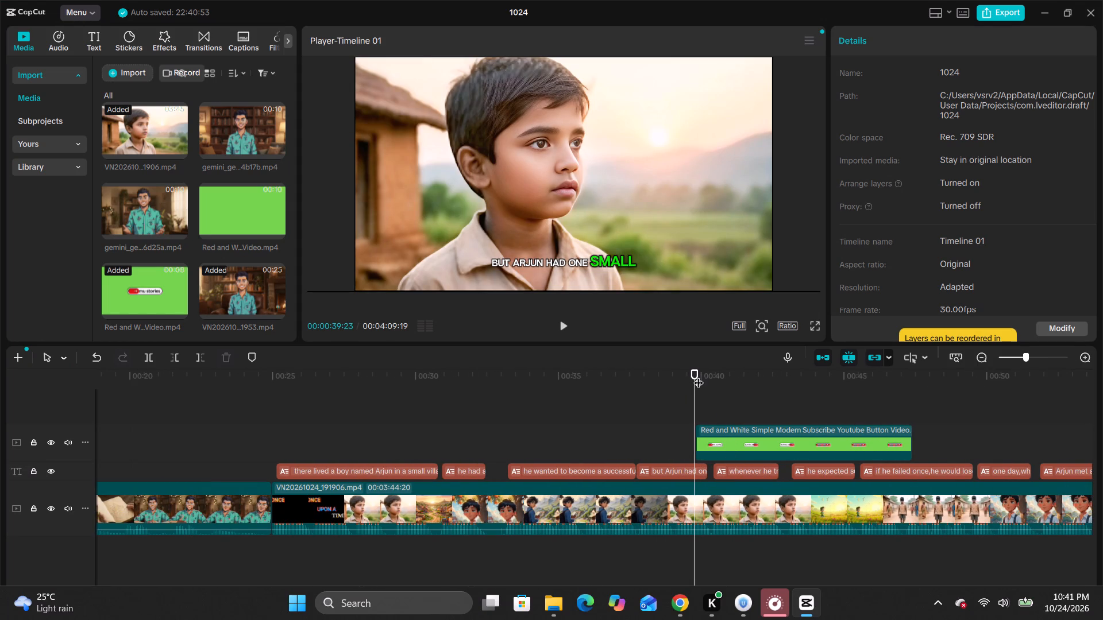
Nudge the green-screen subscribe overlay slightly along its track so it starts at 00:00:40:00.
left_click_drag(694, 370, 701, 370)
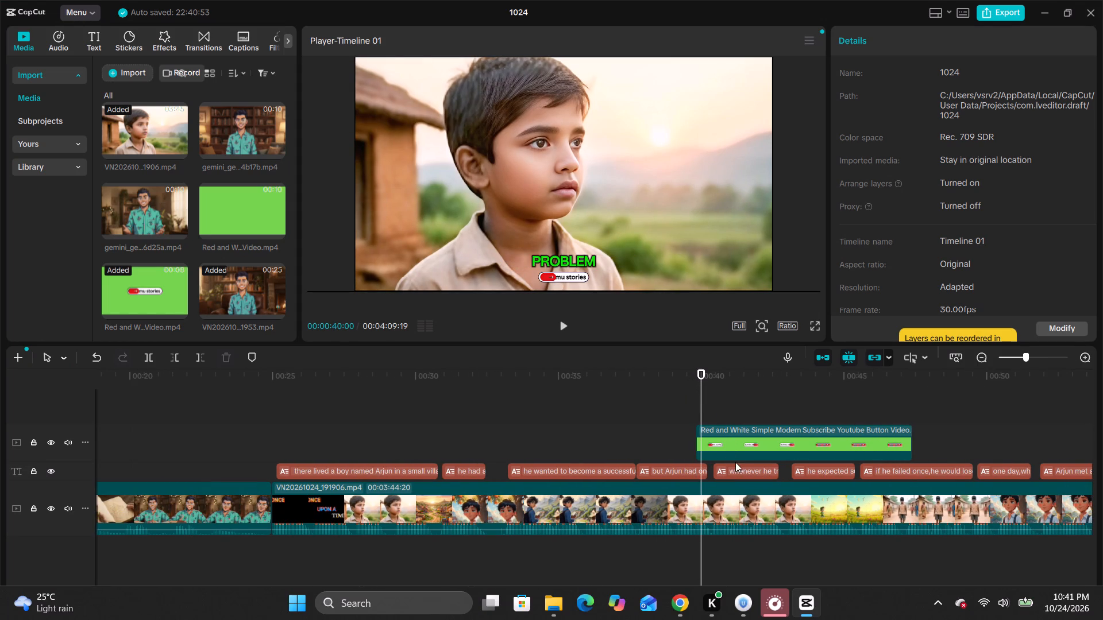
left_click_drag(739, 444, 745, 444)
Play the timeline from the beginning through the intro clip into the opening title of the story clip to review the join.
scroll(757, 416, "up", 1)
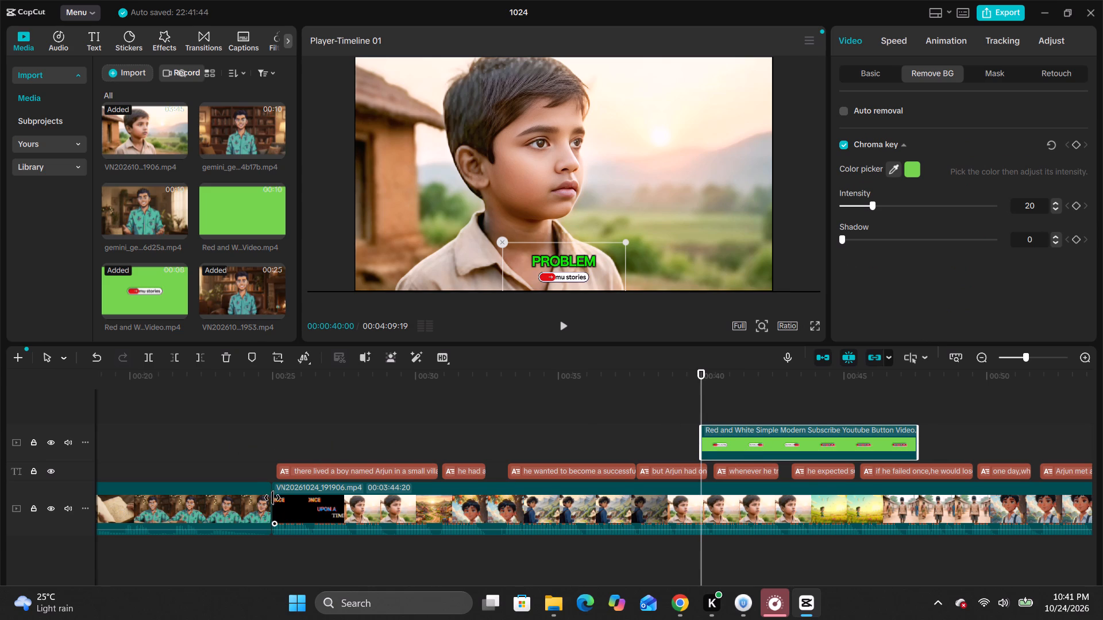
left_click(272, 501)
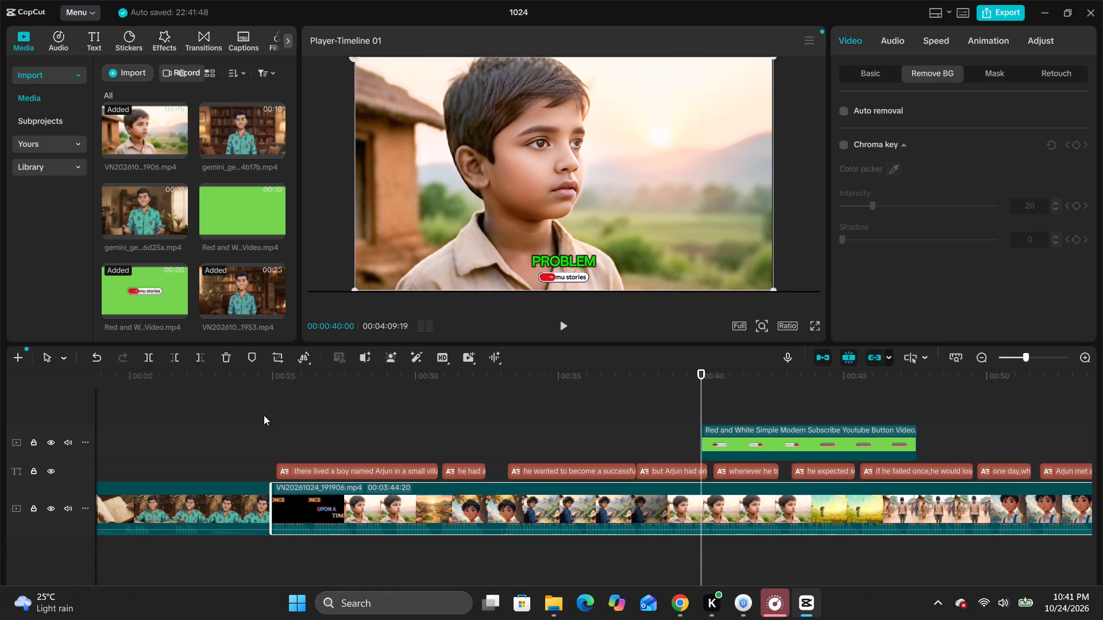
scroll(264, 415, "up", 4)
scroll(266, 416, "up", 2, "ctrl")
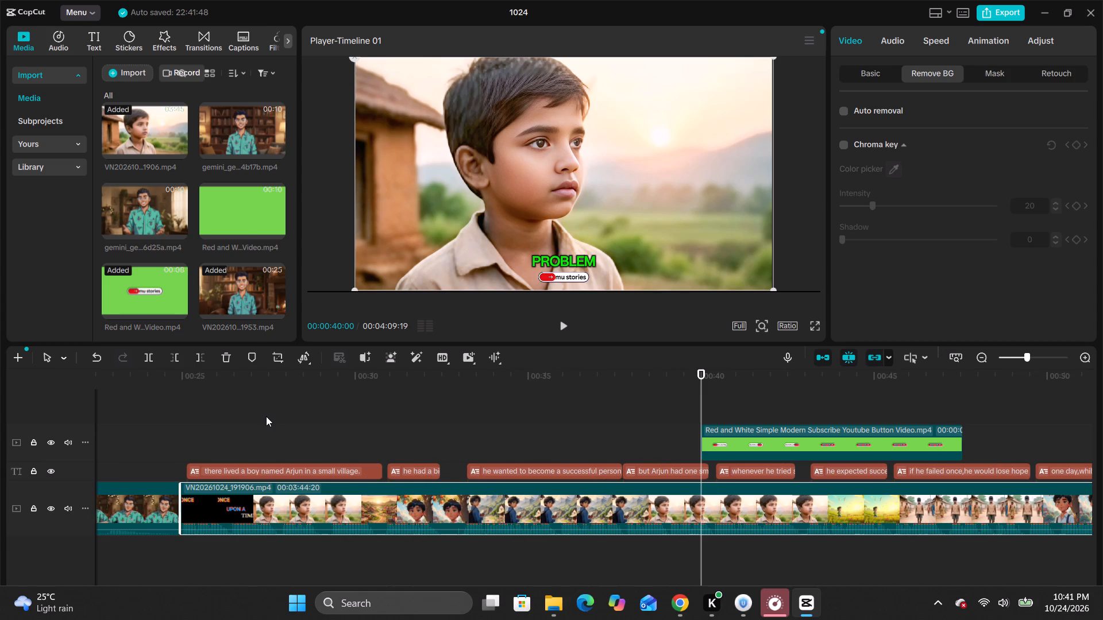
left_click_drag(205, 424, 423, 435)
left_click_drag(703, 373, 696, 375)
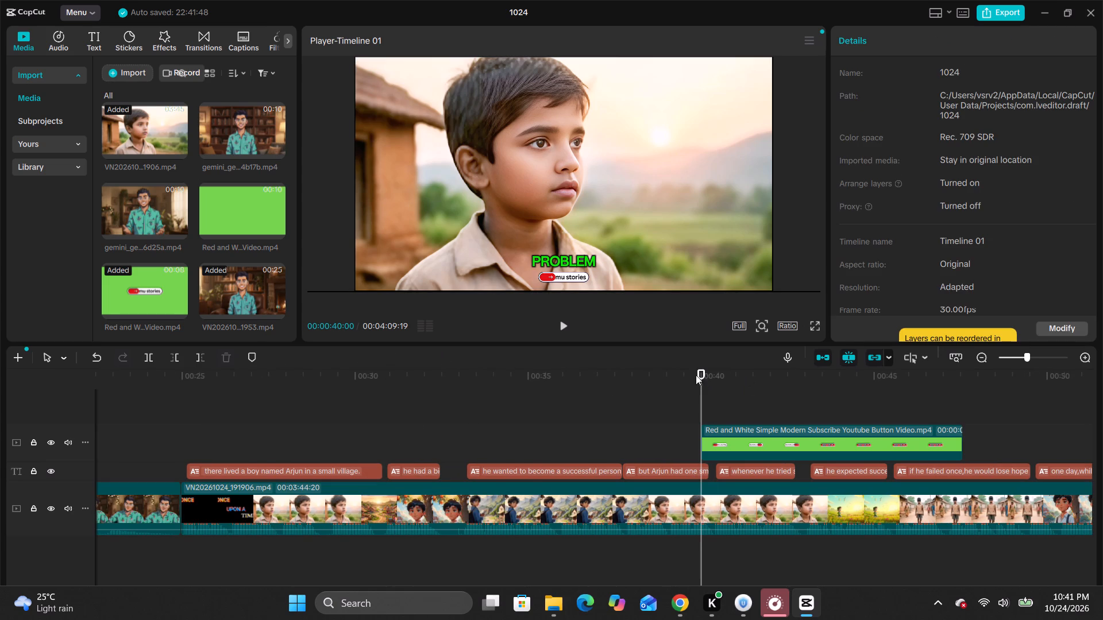
left_click_drag(696, 375, 9, 426)
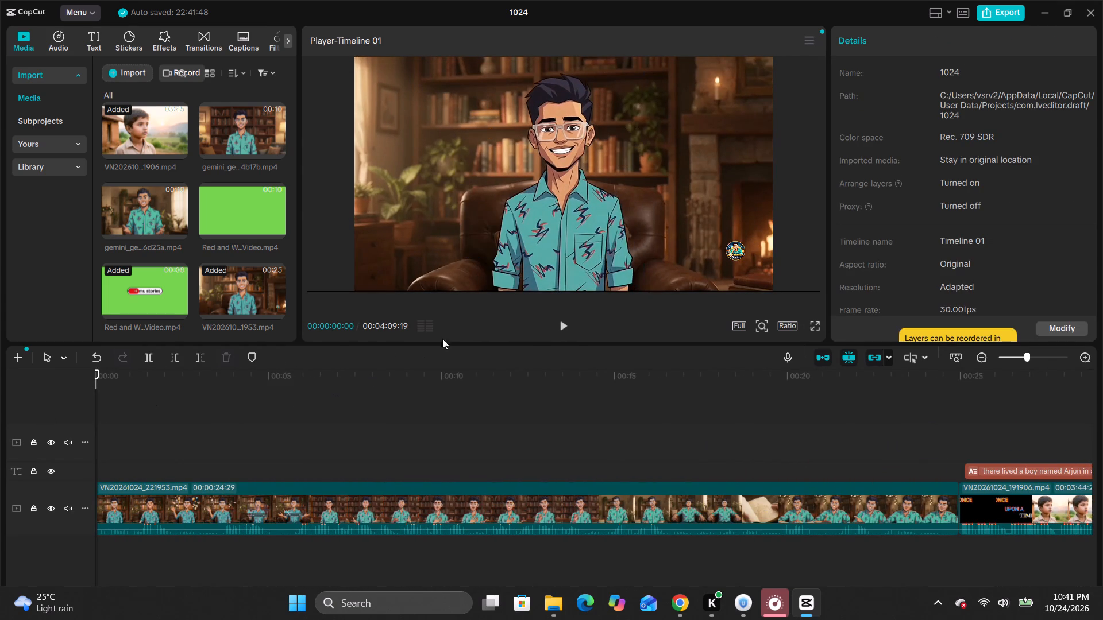
left_click(565, 327)
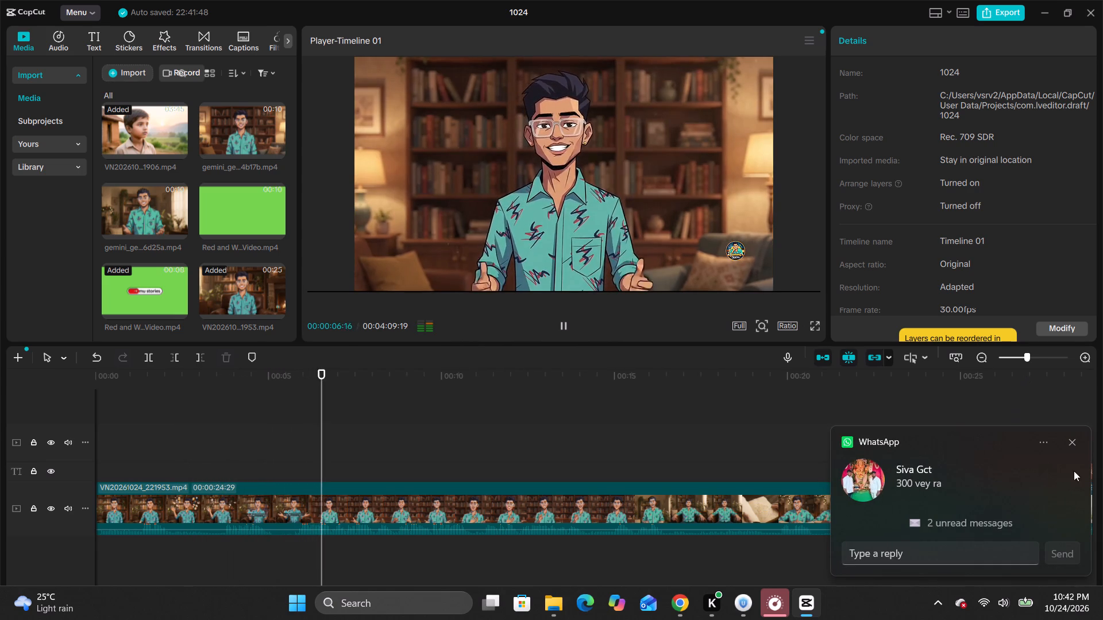
left_click(1071, 442)
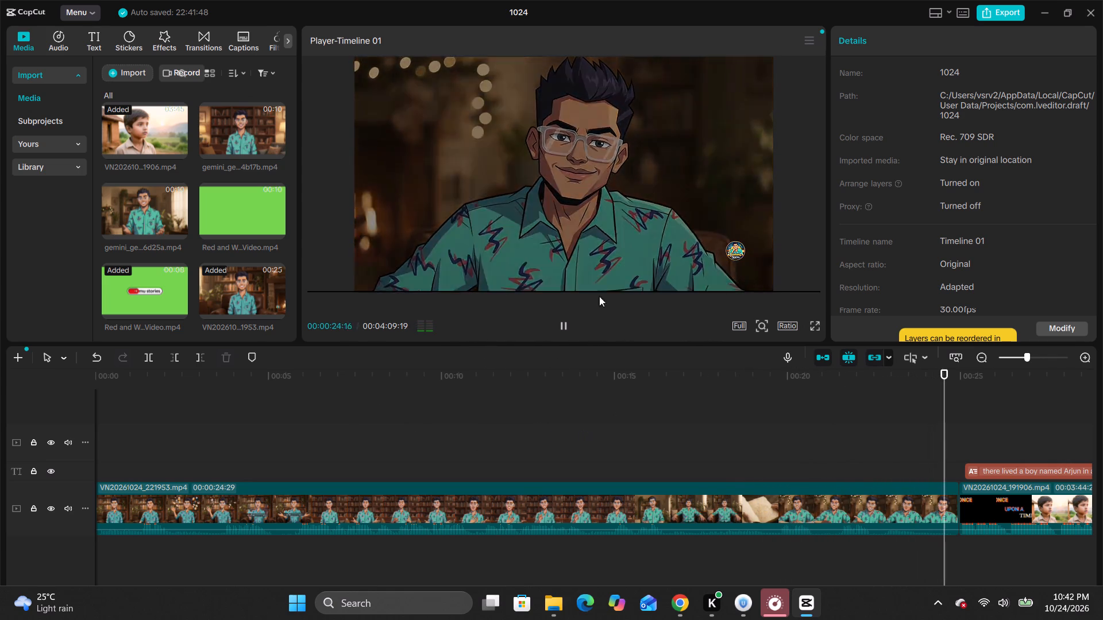
left_click(568, 325)
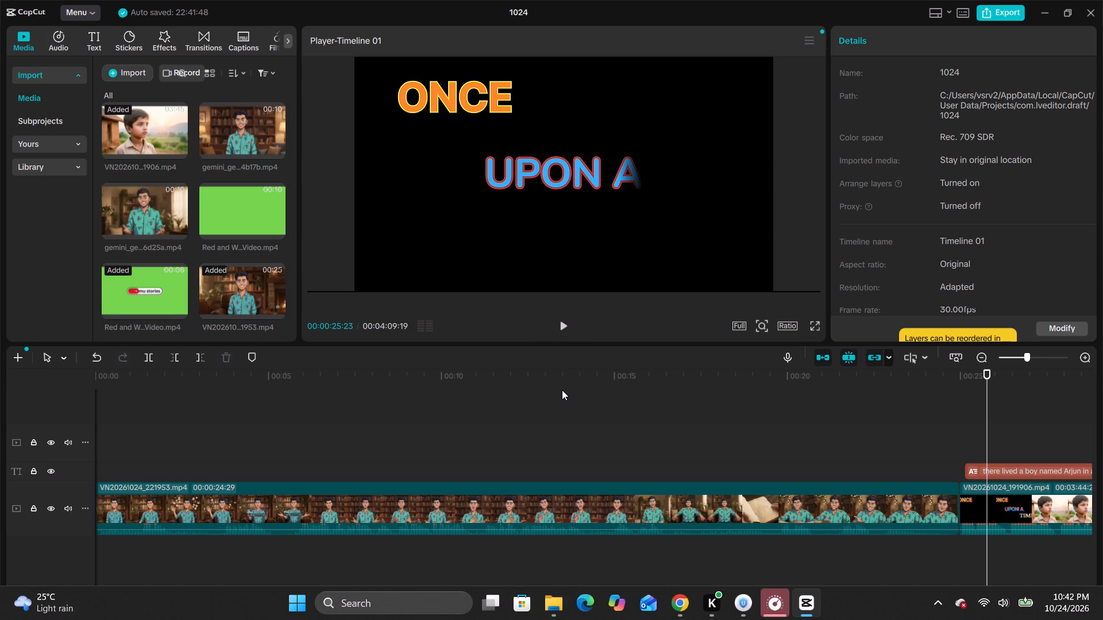
Move the playhead to 00:00:45:12 within the green-screen subscribe overlay and select that overlay clip.
scroll(562, 390, "up", 1, "ctrl")
left_click_drag(986, 371, 1102, 371)
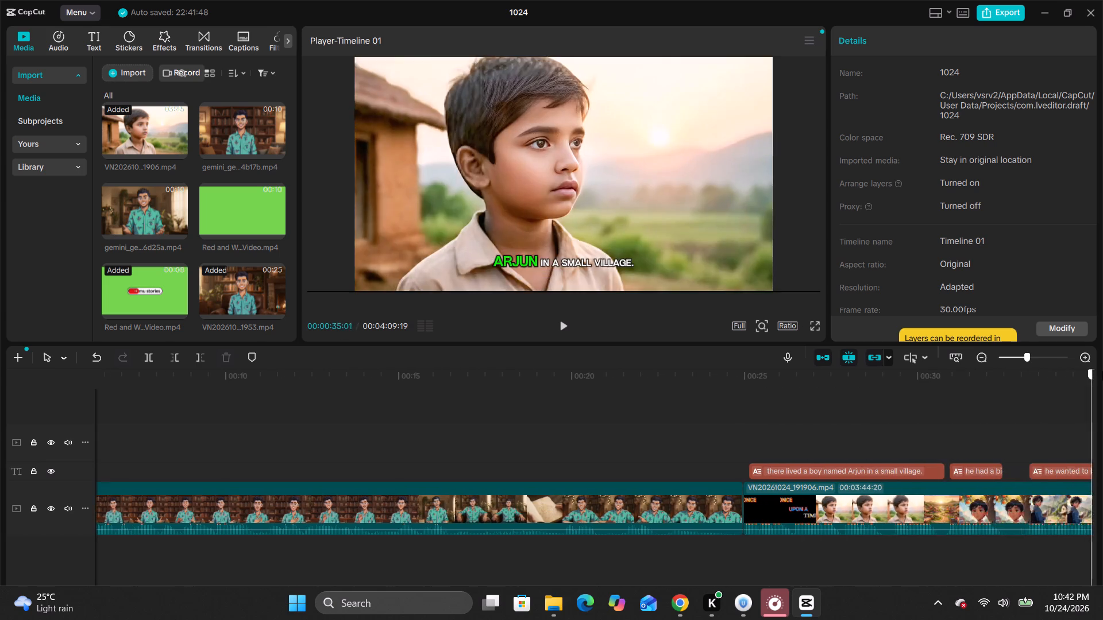
left_click_drag(1102, 371, 436, 384)
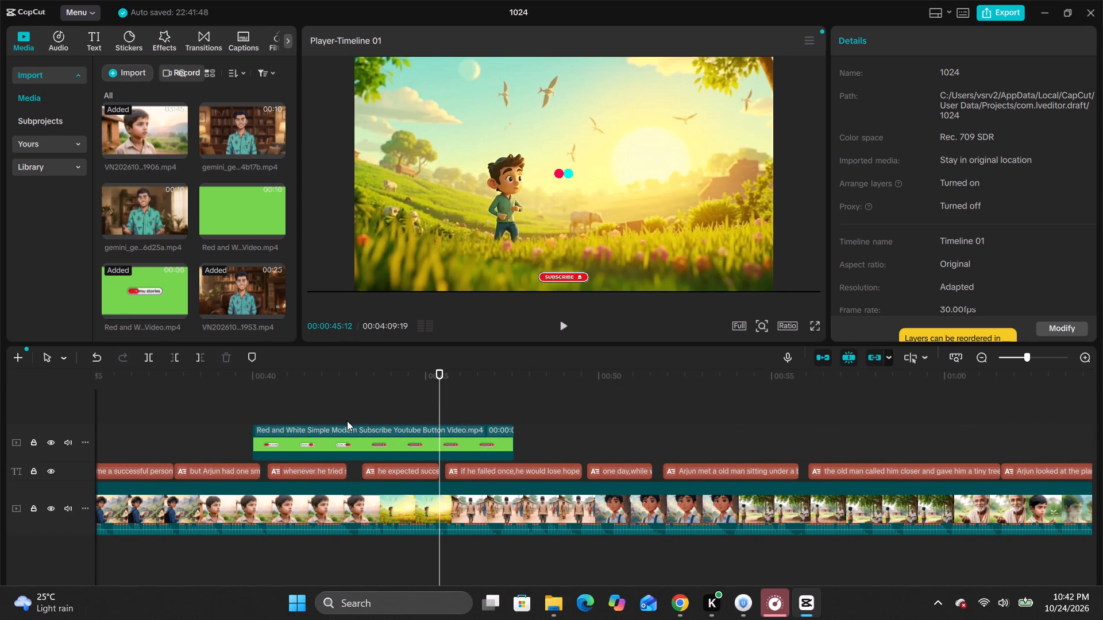
left_click(351, 433)
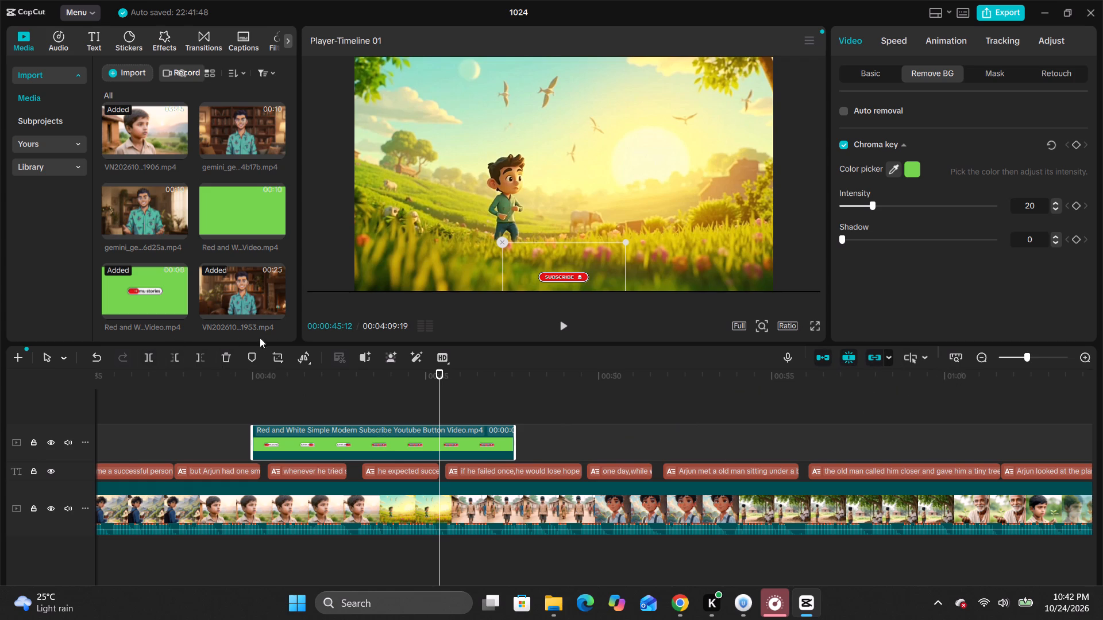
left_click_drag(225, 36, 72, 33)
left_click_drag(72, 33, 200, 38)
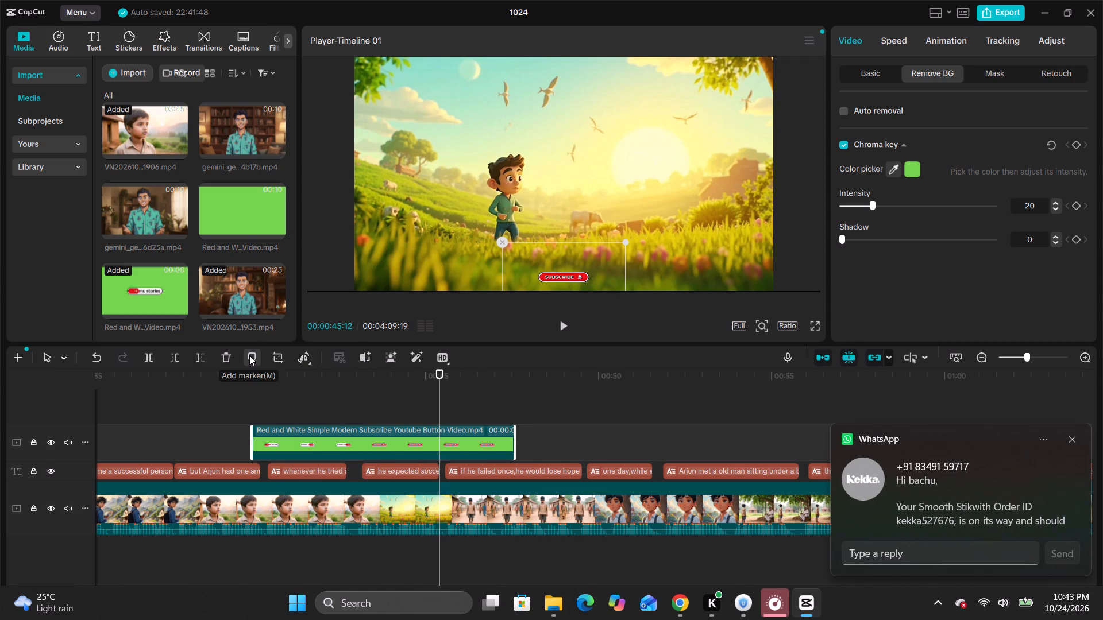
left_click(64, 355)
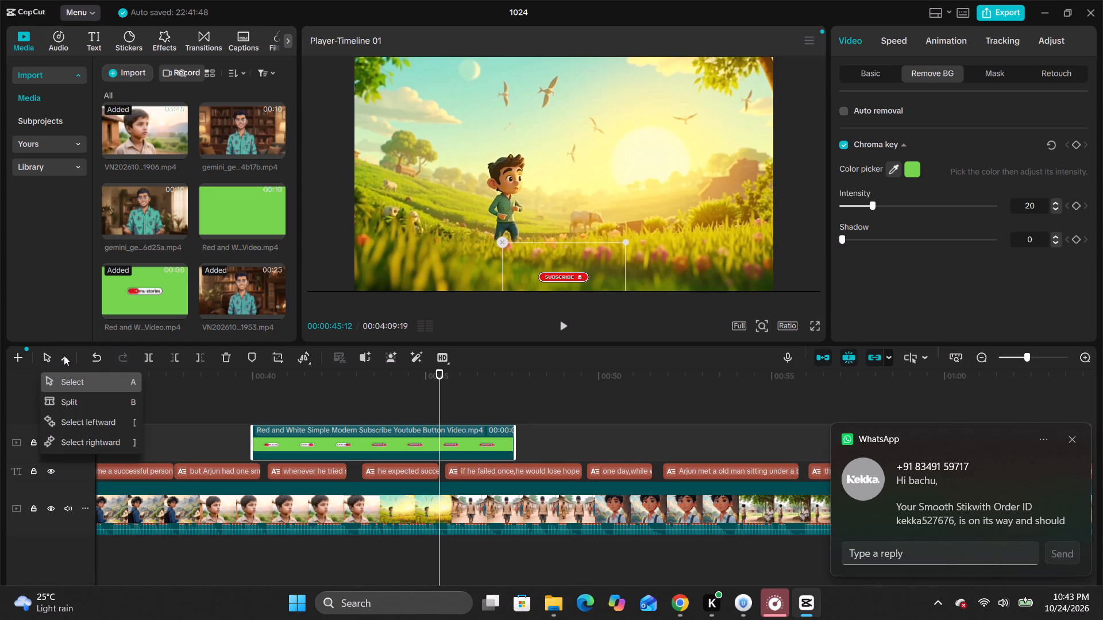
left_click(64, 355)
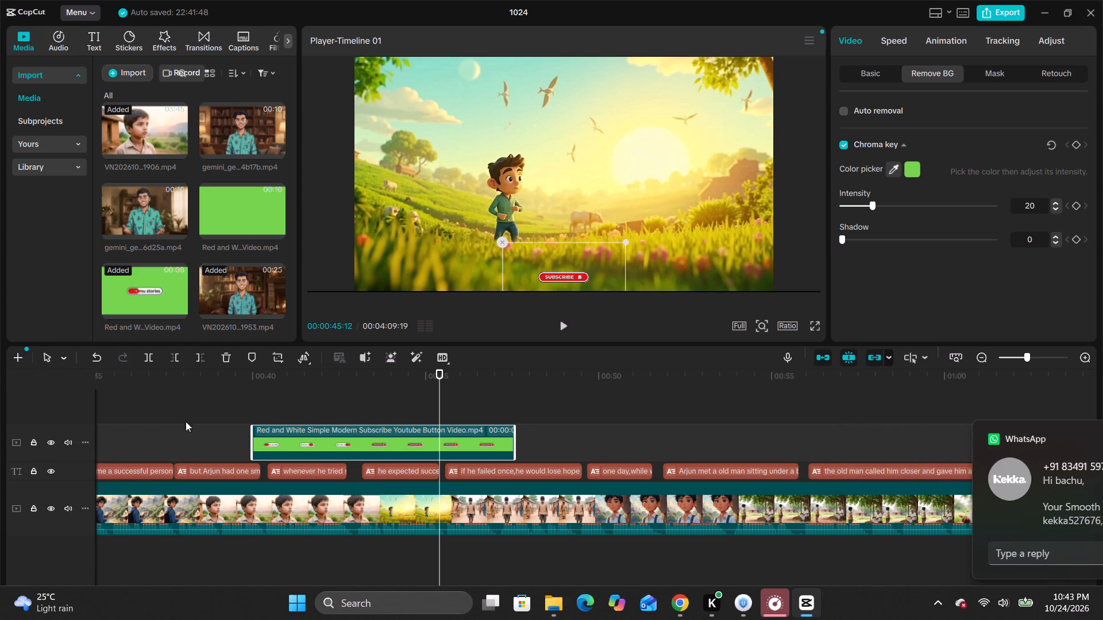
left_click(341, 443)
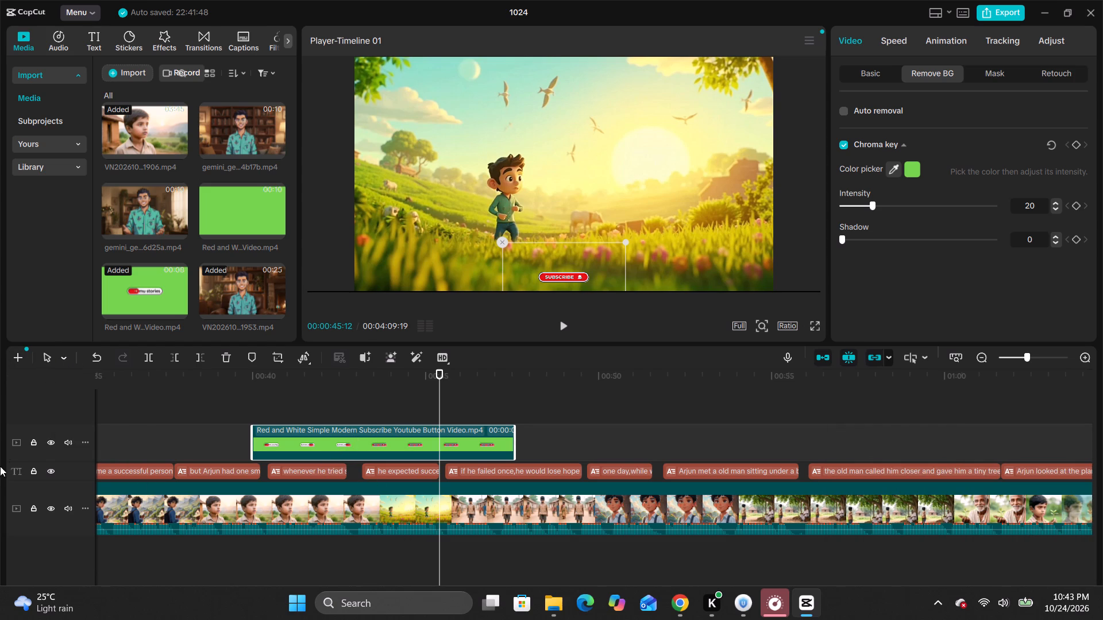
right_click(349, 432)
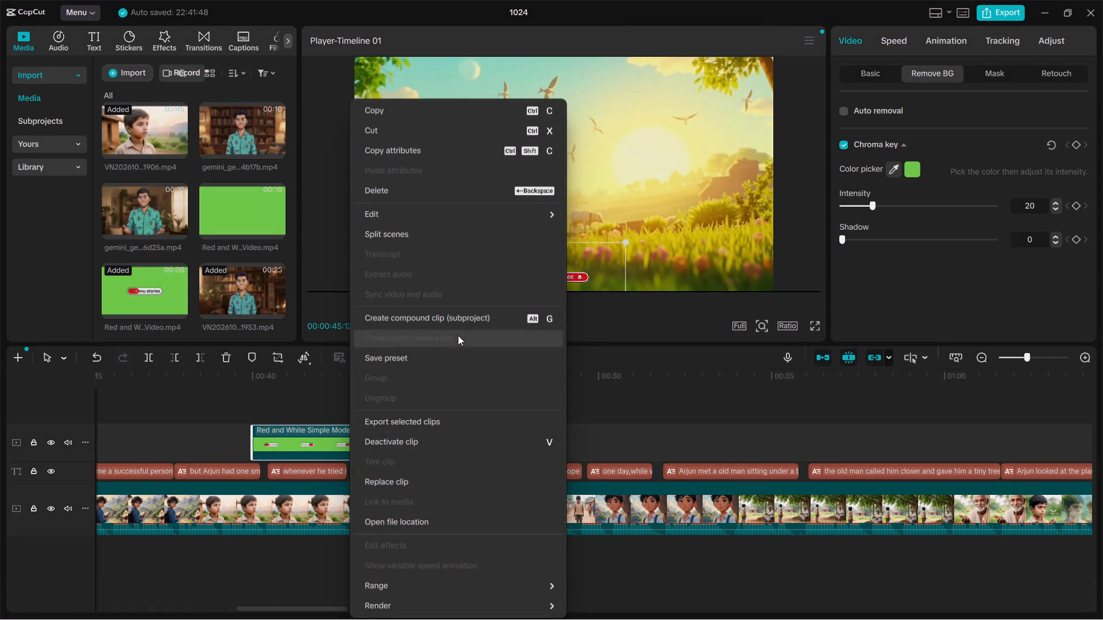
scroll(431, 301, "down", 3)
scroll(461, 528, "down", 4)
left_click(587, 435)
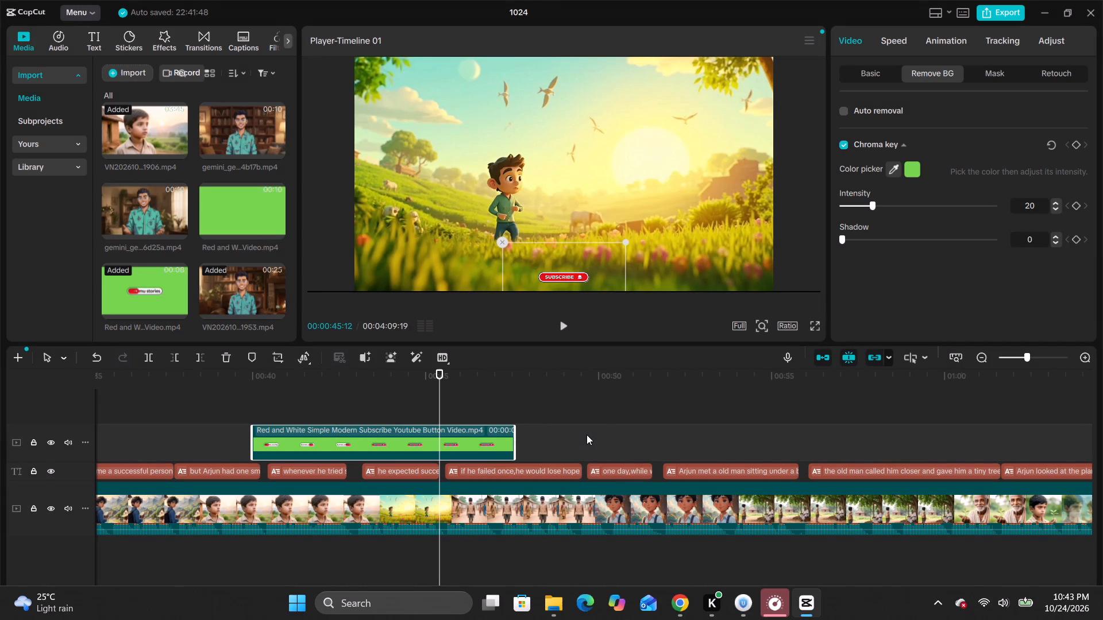
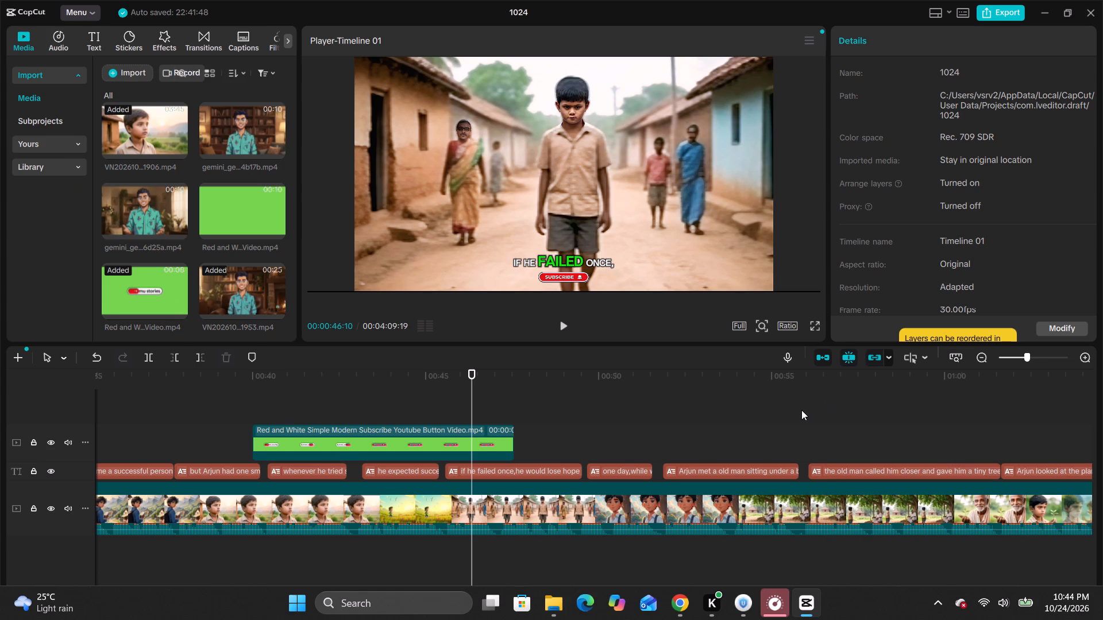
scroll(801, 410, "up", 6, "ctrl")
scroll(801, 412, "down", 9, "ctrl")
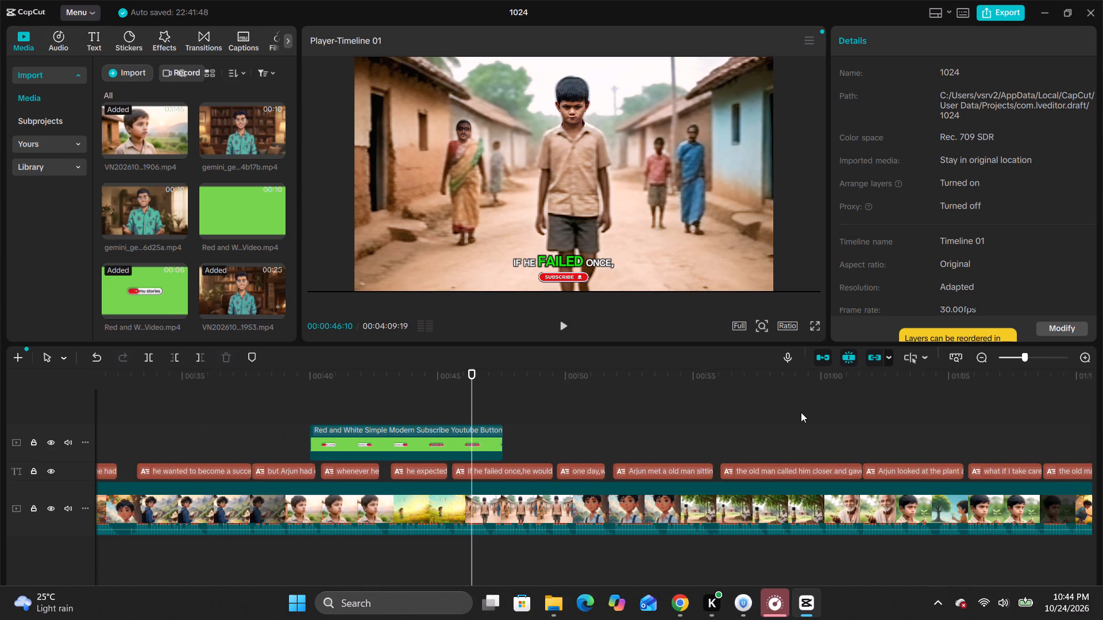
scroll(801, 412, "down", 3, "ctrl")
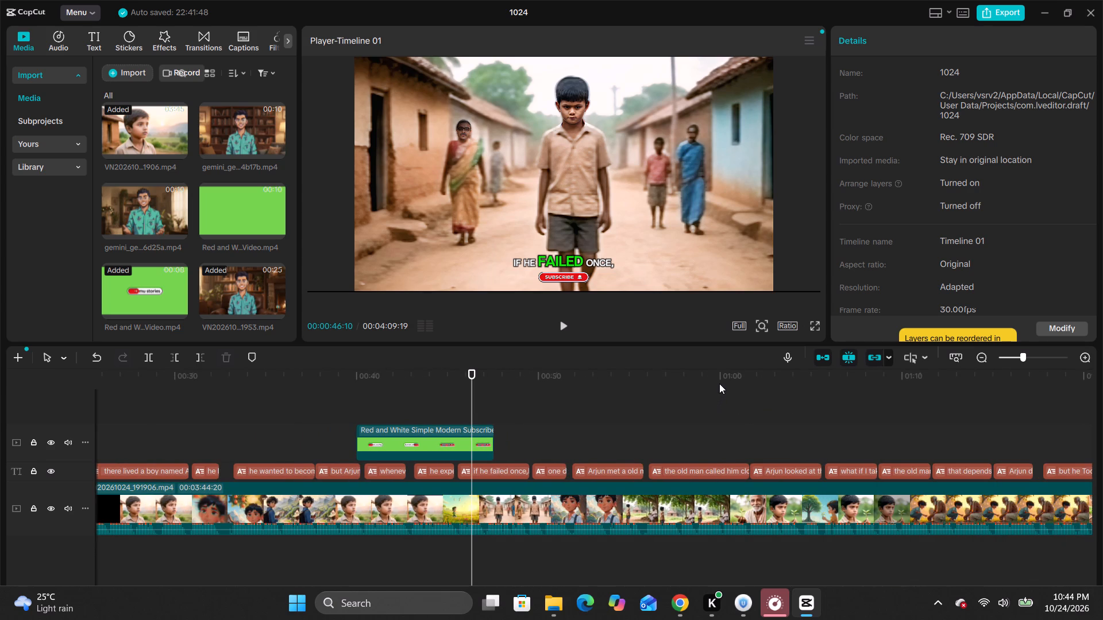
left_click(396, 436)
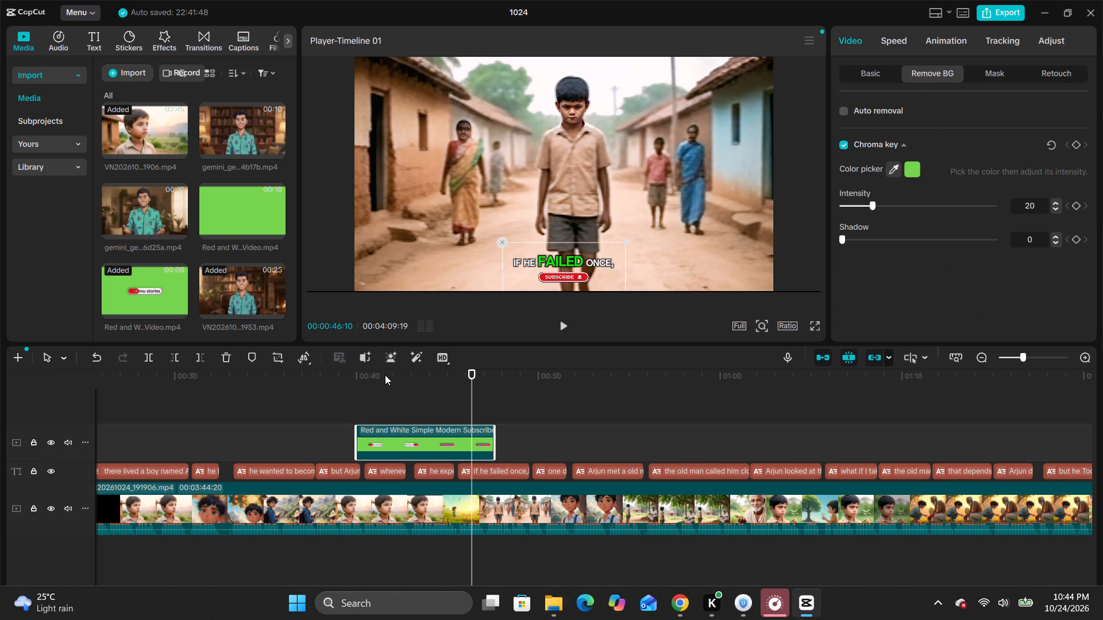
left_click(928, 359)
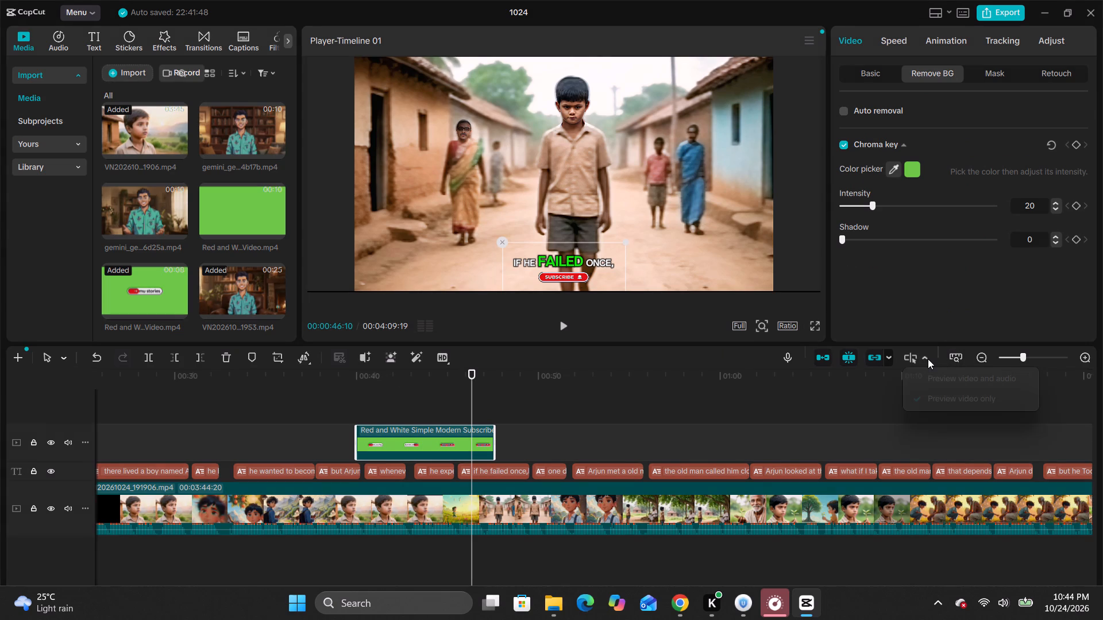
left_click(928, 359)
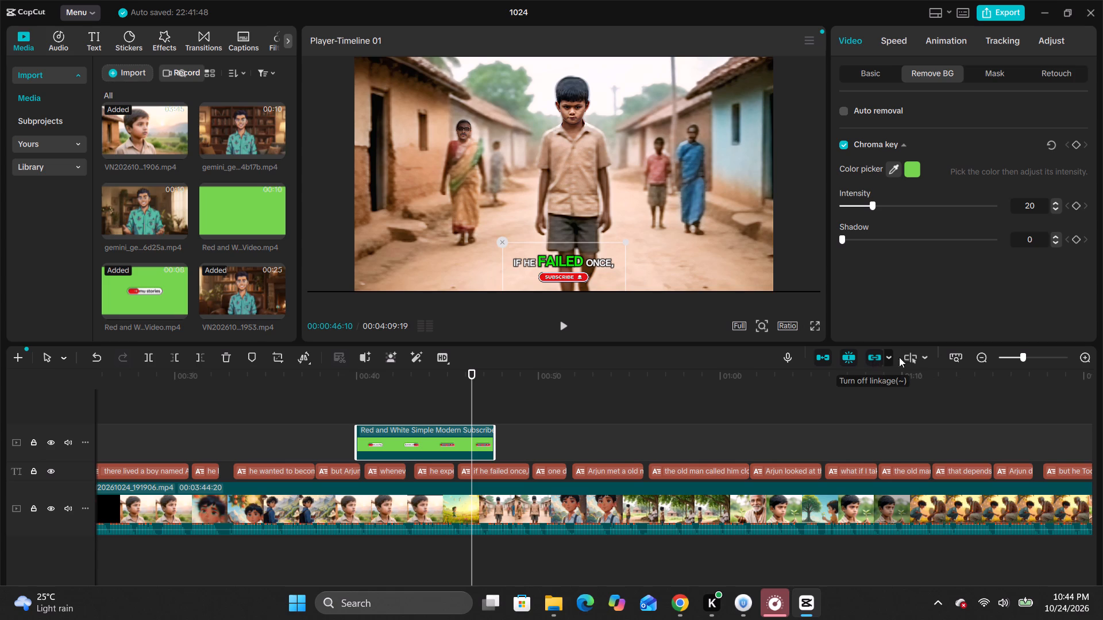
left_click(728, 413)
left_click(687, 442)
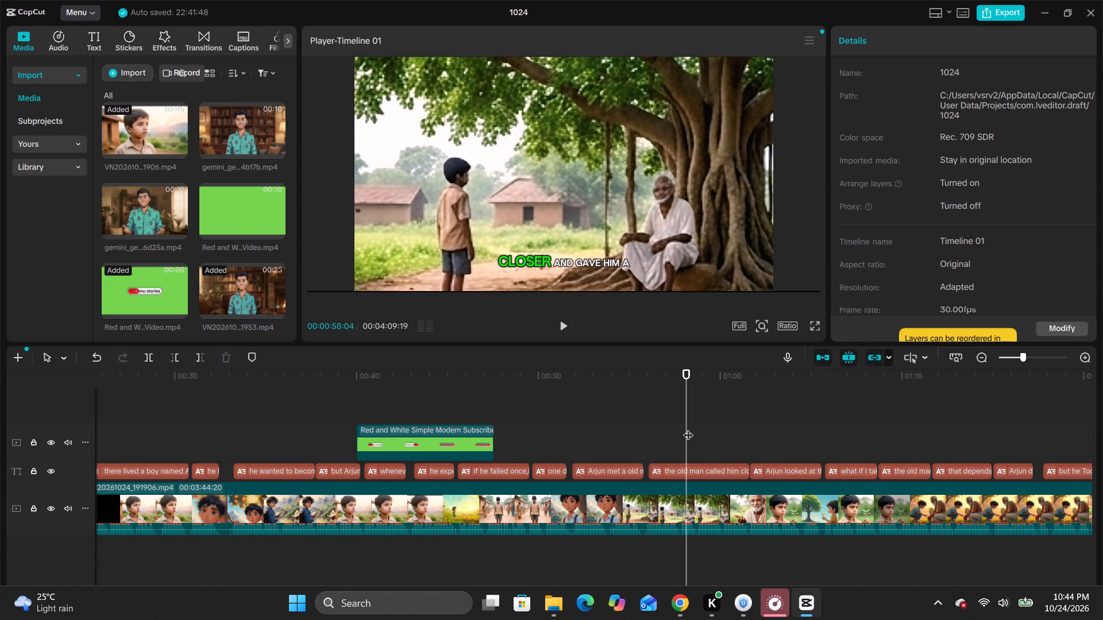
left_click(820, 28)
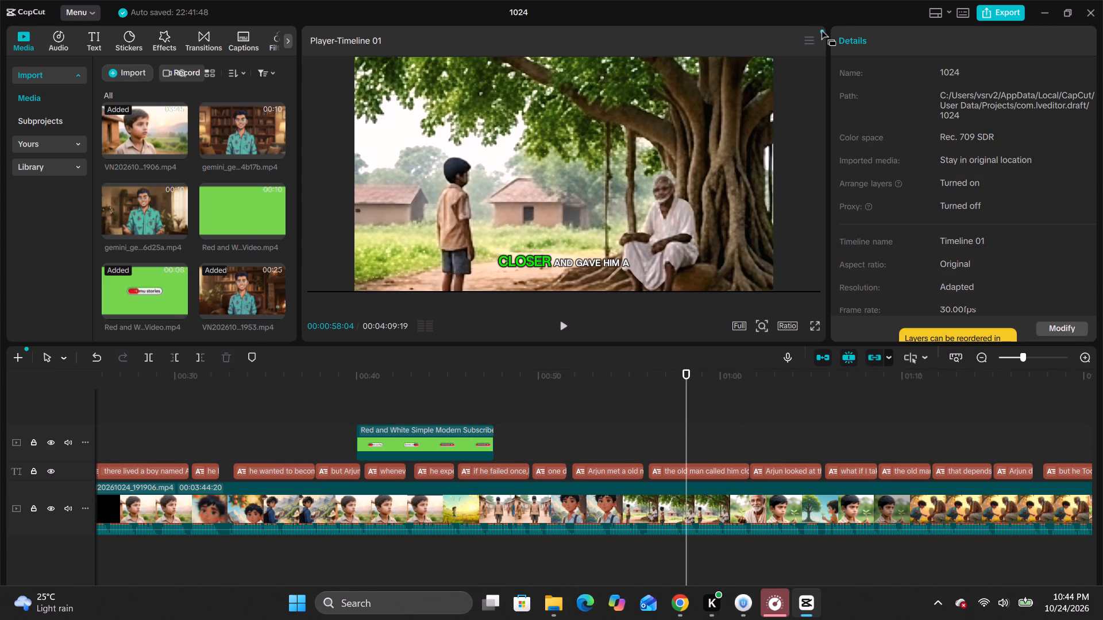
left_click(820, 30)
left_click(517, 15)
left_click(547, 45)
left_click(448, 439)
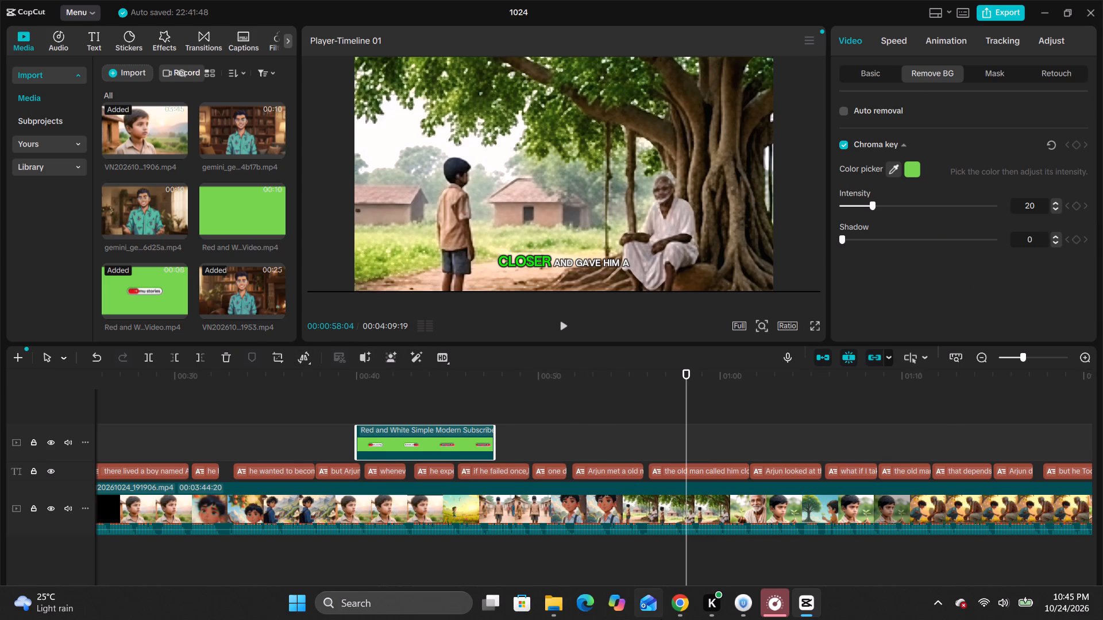
Switch to Chrome, open YouTube in a new tab and search for "how to make duplicate key".
left_click(685, 608)
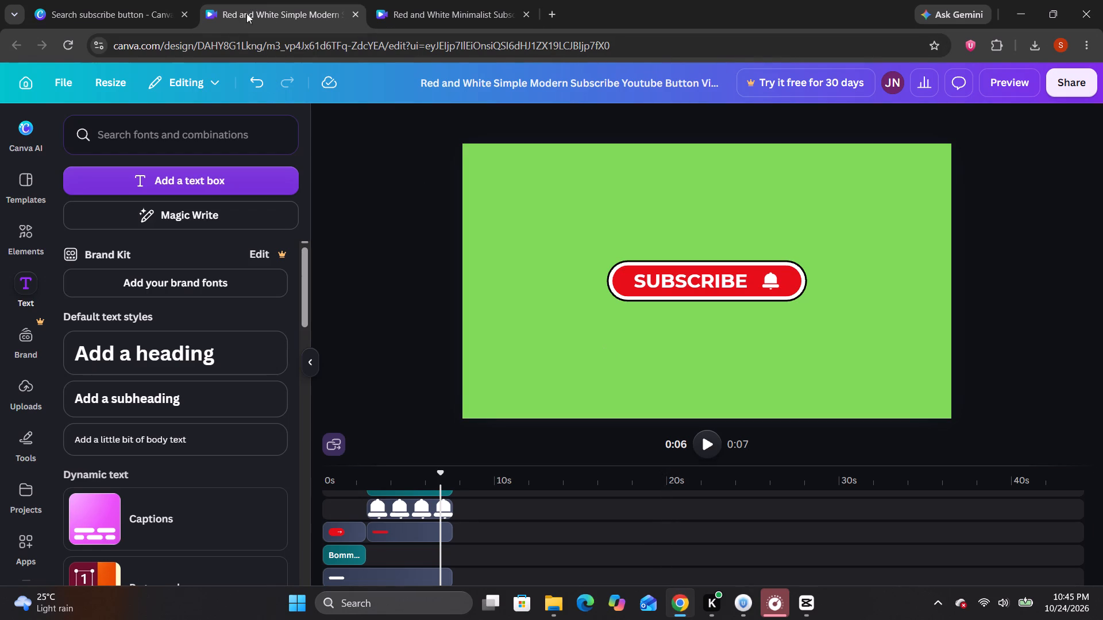
left_click(554, 8)
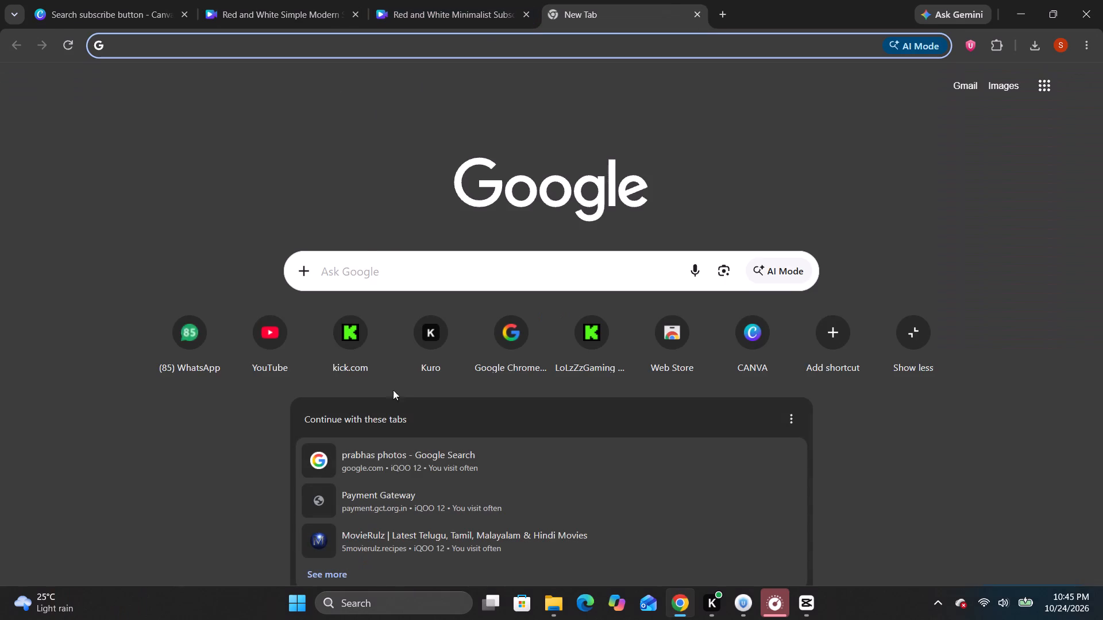
left_click(265, 339)
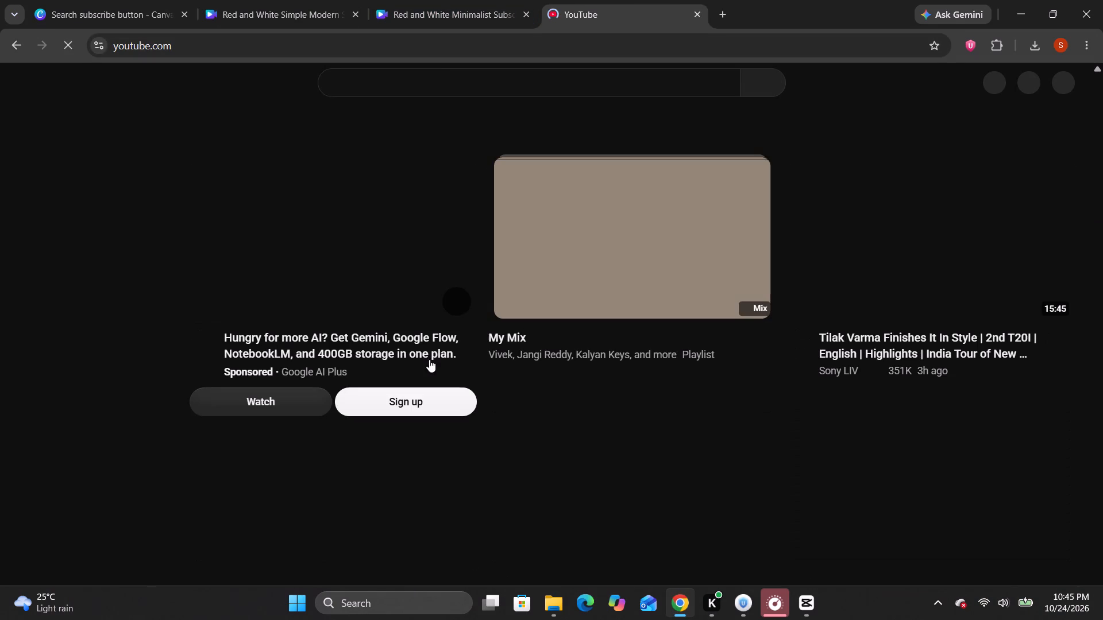
left_click(376, 78)
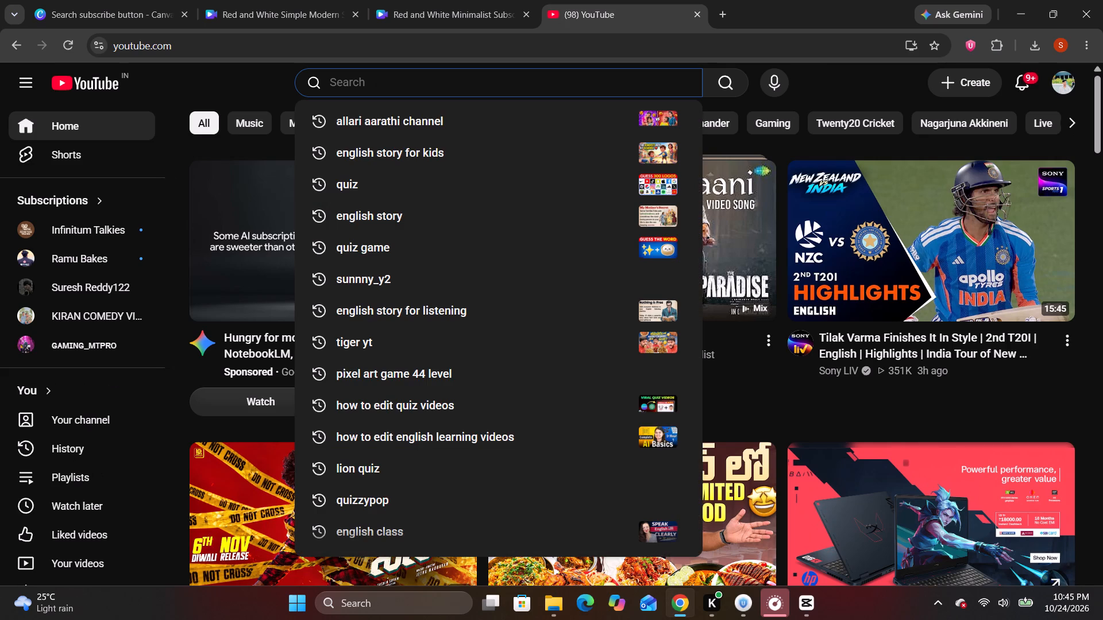
type("how to make duplica")
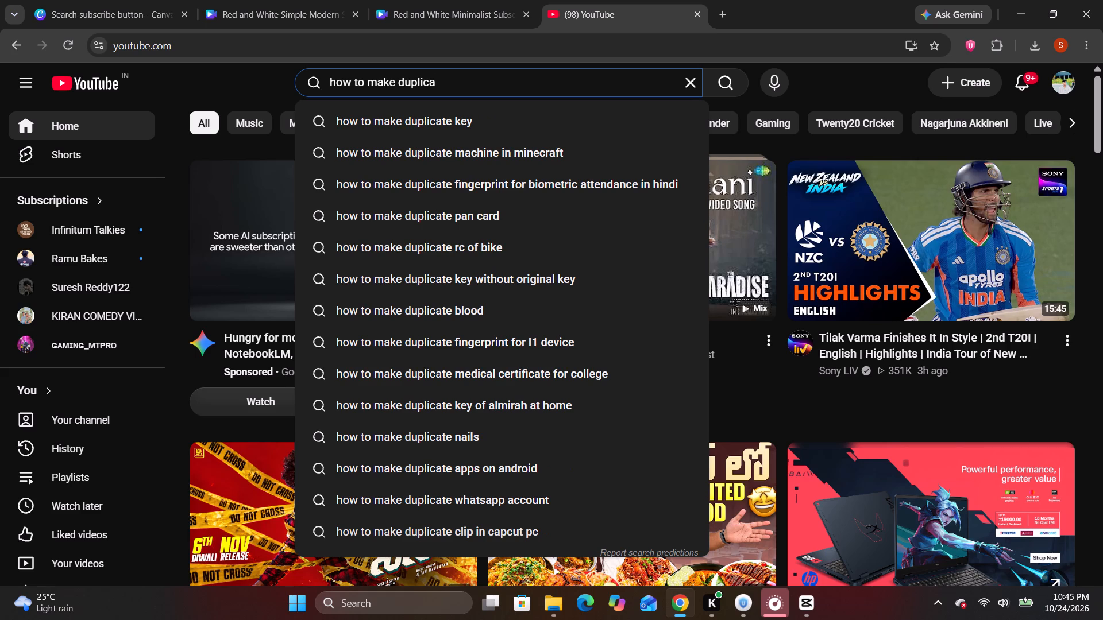
left_click(460, 122)
Refine the YouTube search to "how to make duplicate key in capcut in laptop".
left_click(476, 88)
key("space")
type("in cap")
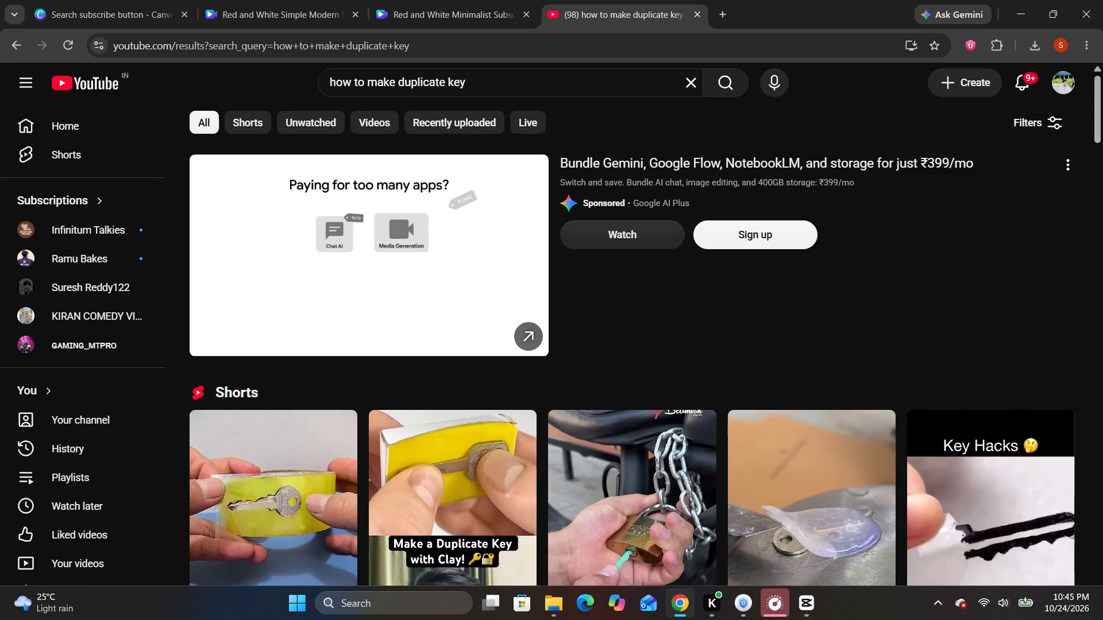
type("sute")
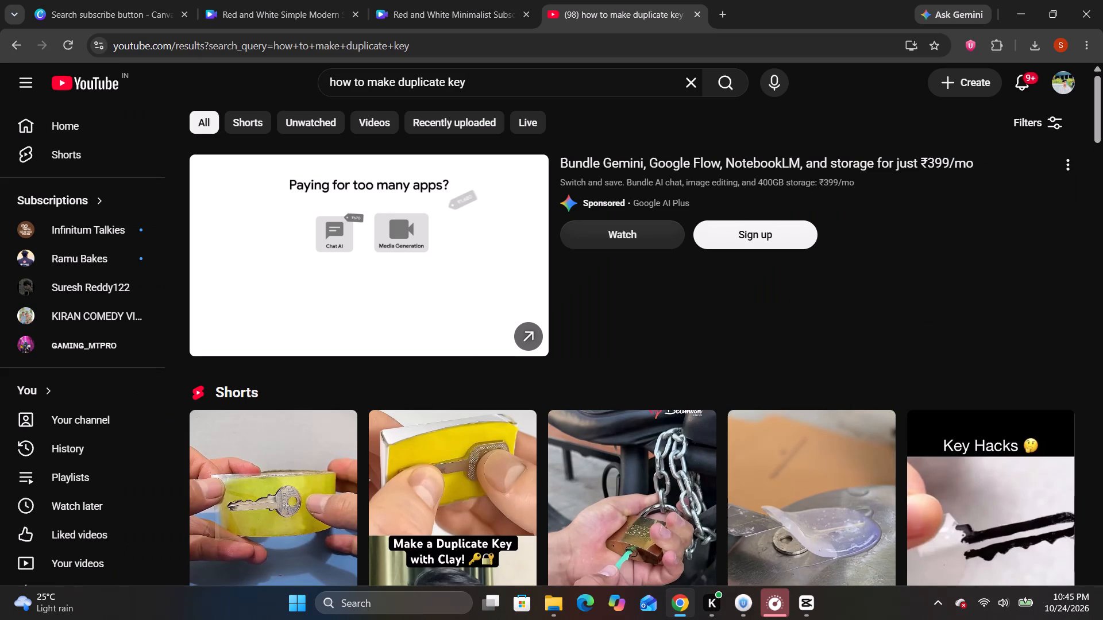
left_click(477, 88)
key("space")
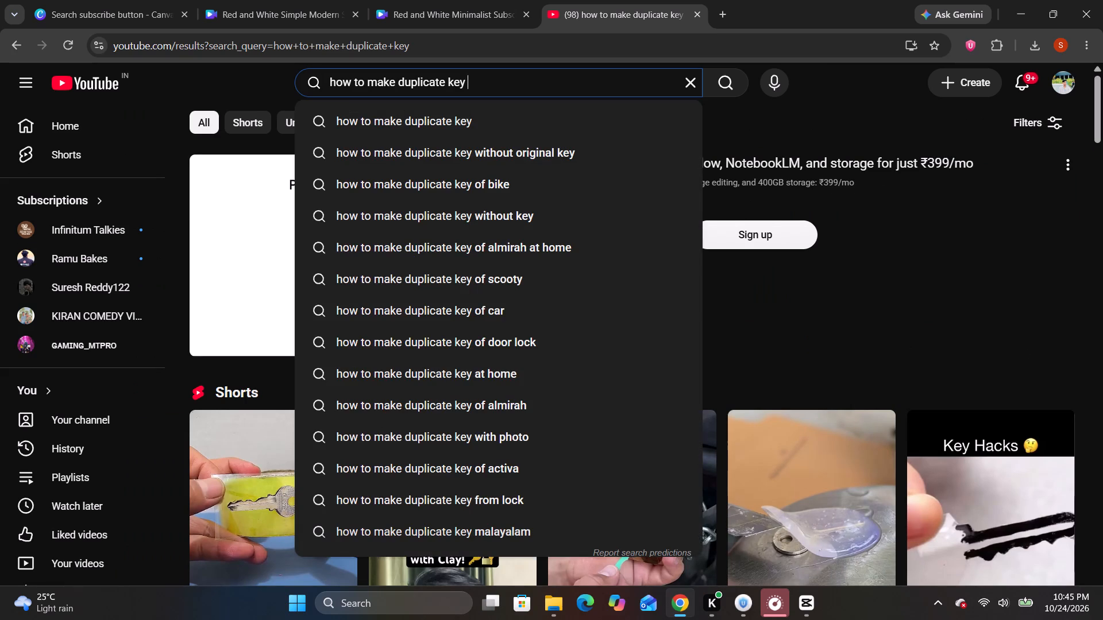
type("in cap")
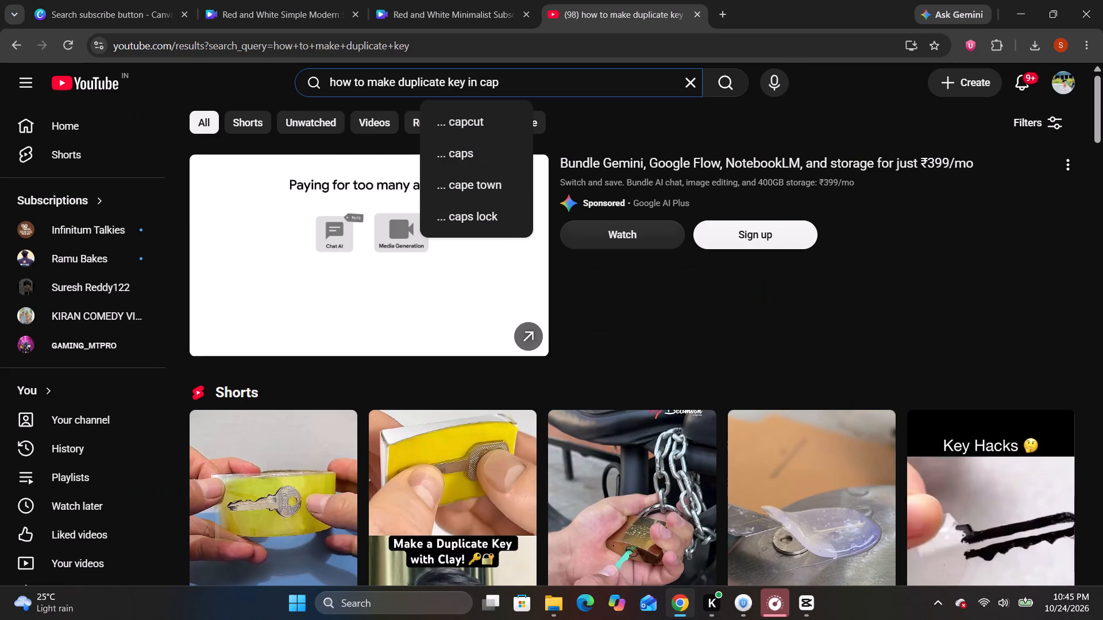
left_click(466, 119)
left_click(531, 79)
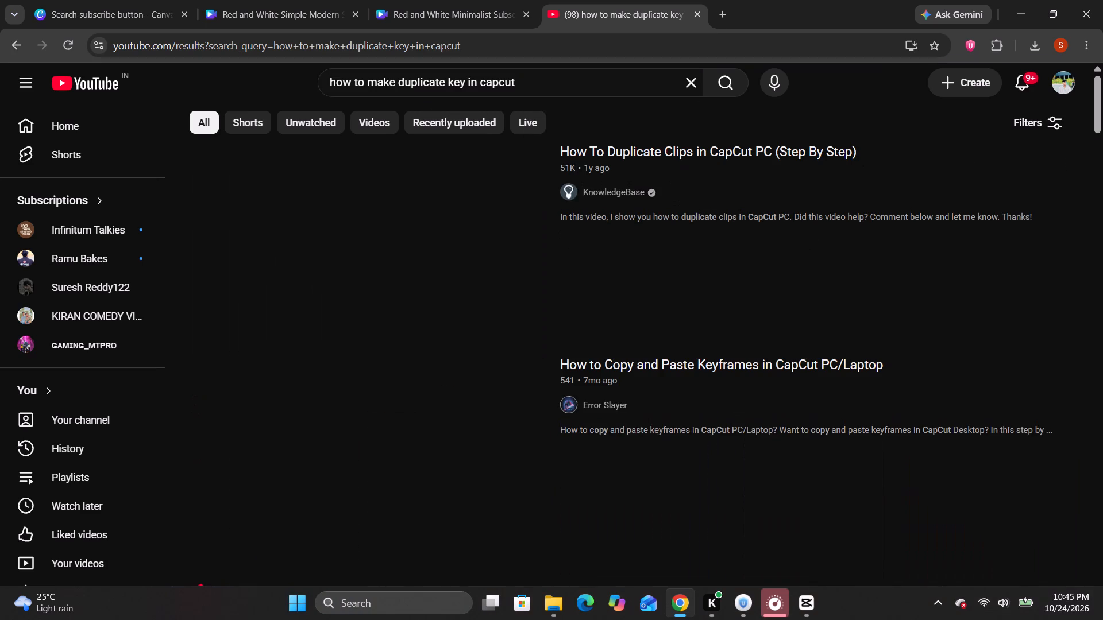
key("space")
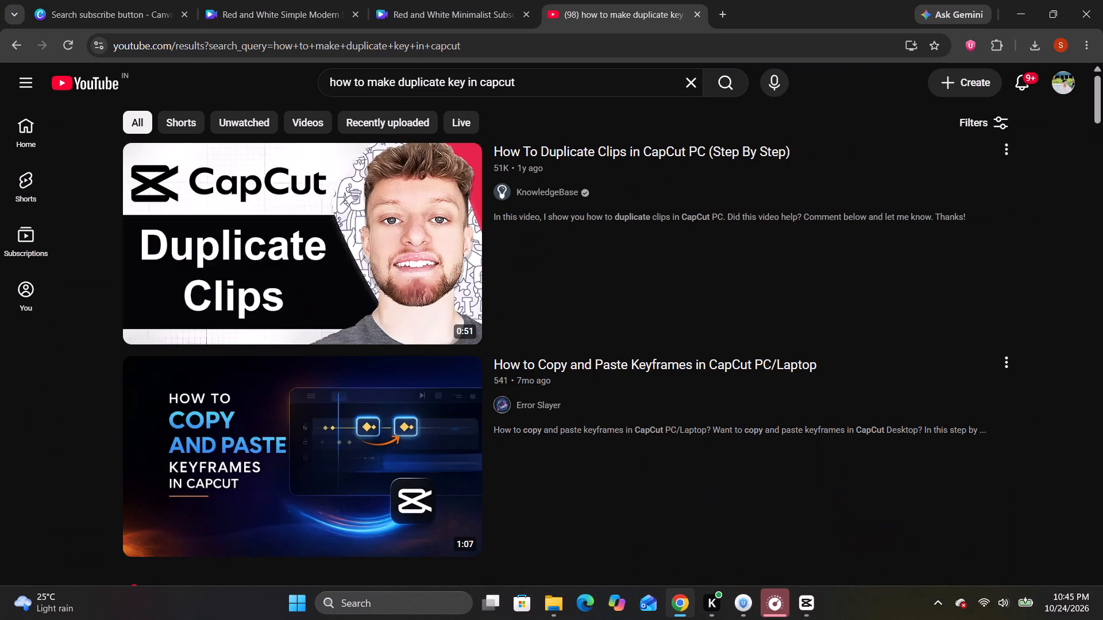
type("laptop")
Filter the results to Shorts, and refine the YouTube search to "how to make duplicate key in capcut in laptop".
left_click(182, 126)
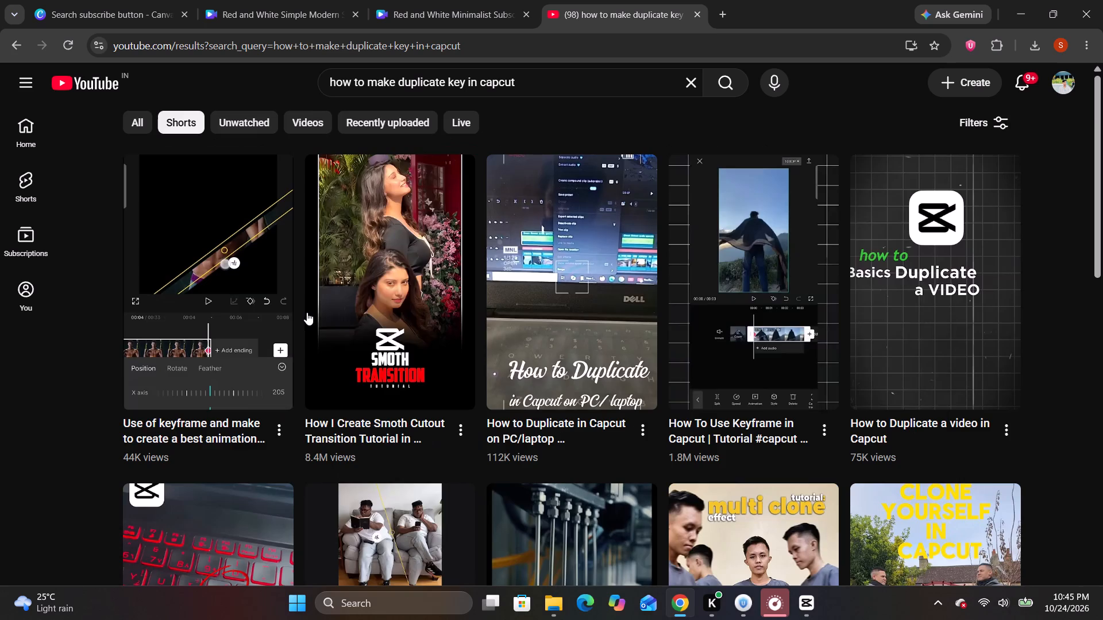
left_click(527, 86)
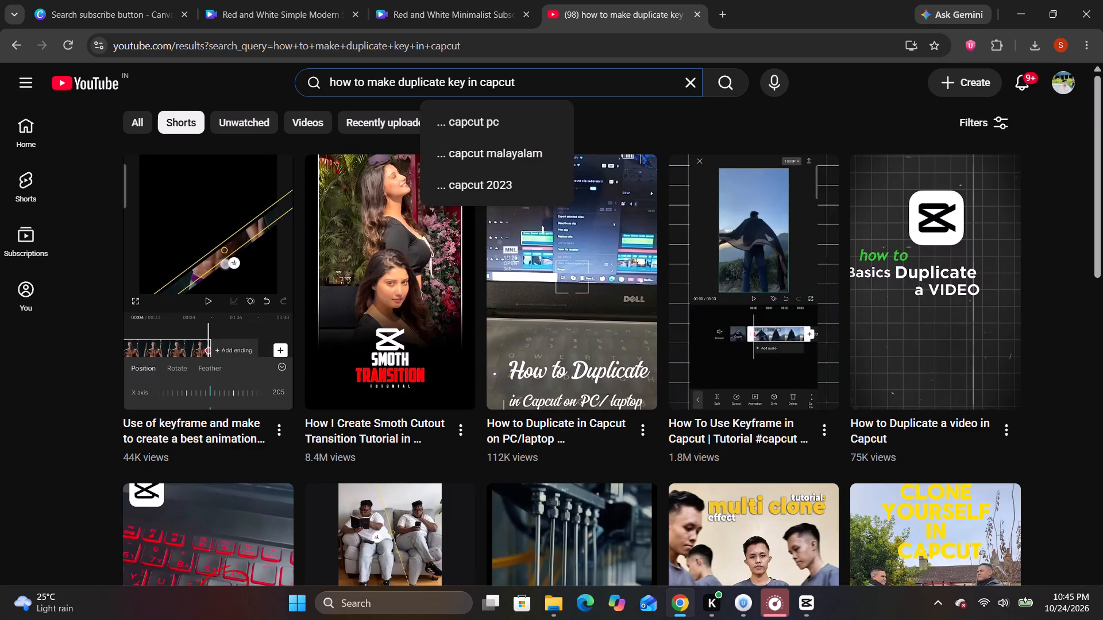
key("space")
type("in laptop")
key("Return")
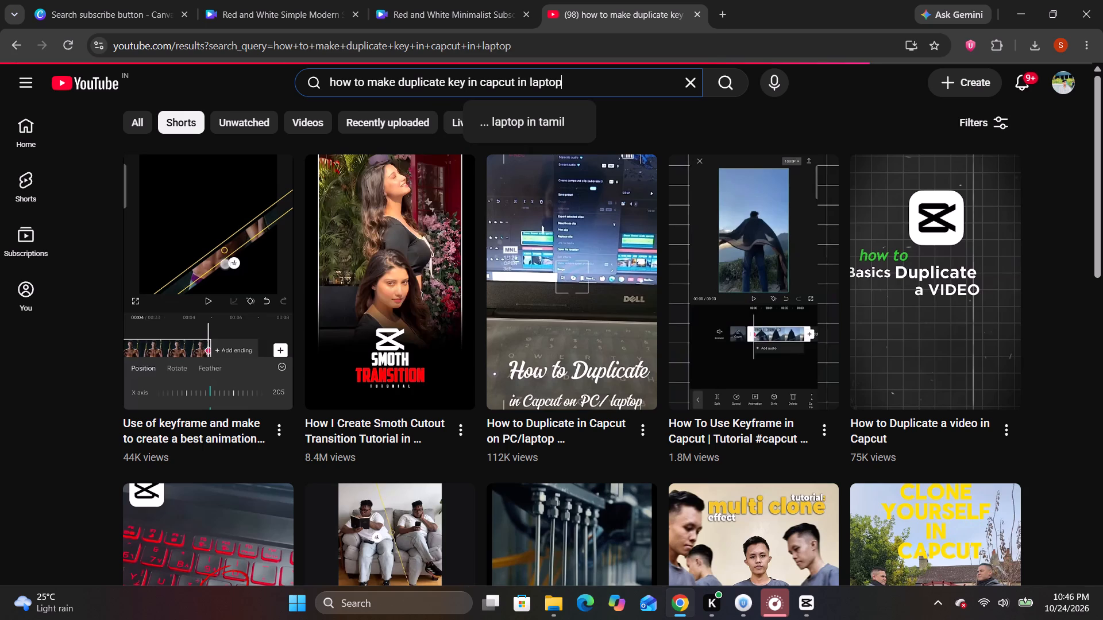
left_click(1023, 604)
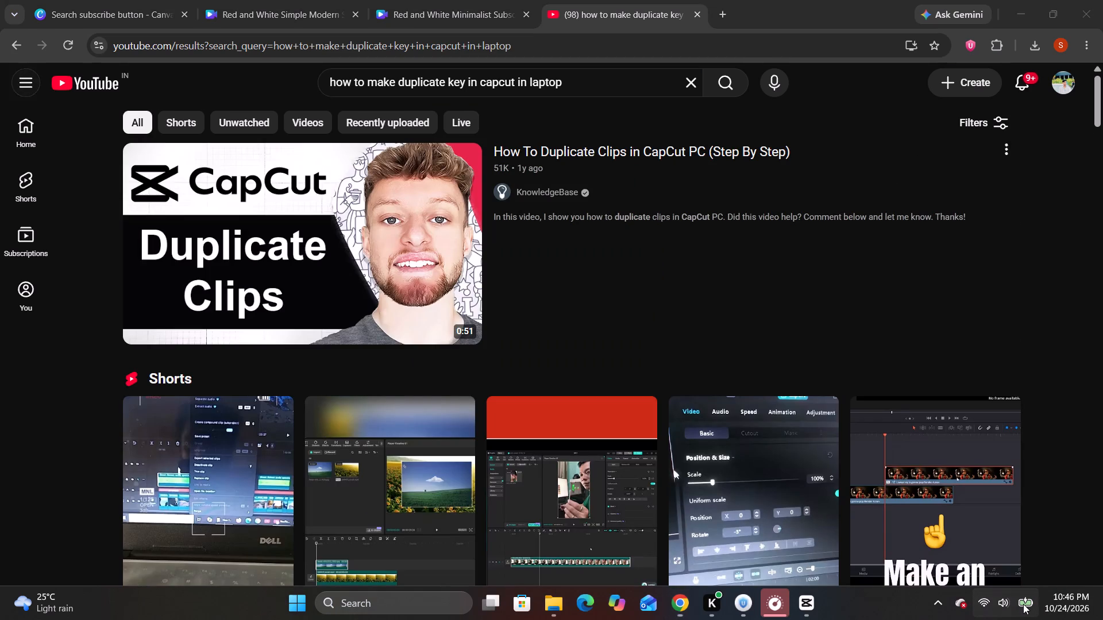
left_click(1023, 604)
Watch the Short "CapCut PC: Add & Duplicate Overlays for Multiple…" from the search results and pause it.
scroll(744, 335, "down", 4)
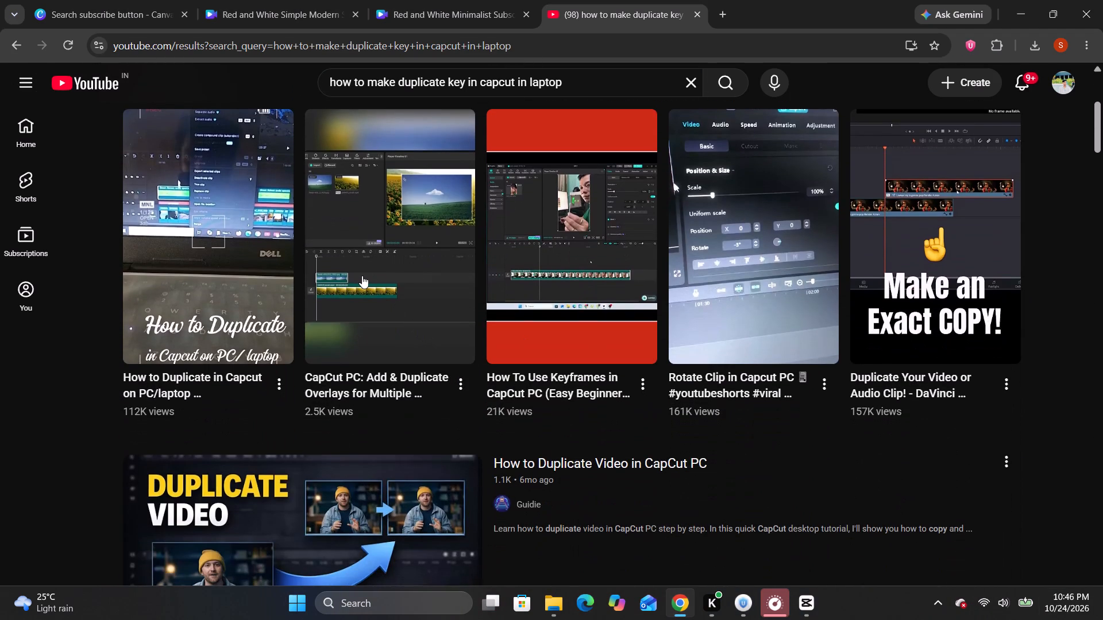
left_click(362, 276)
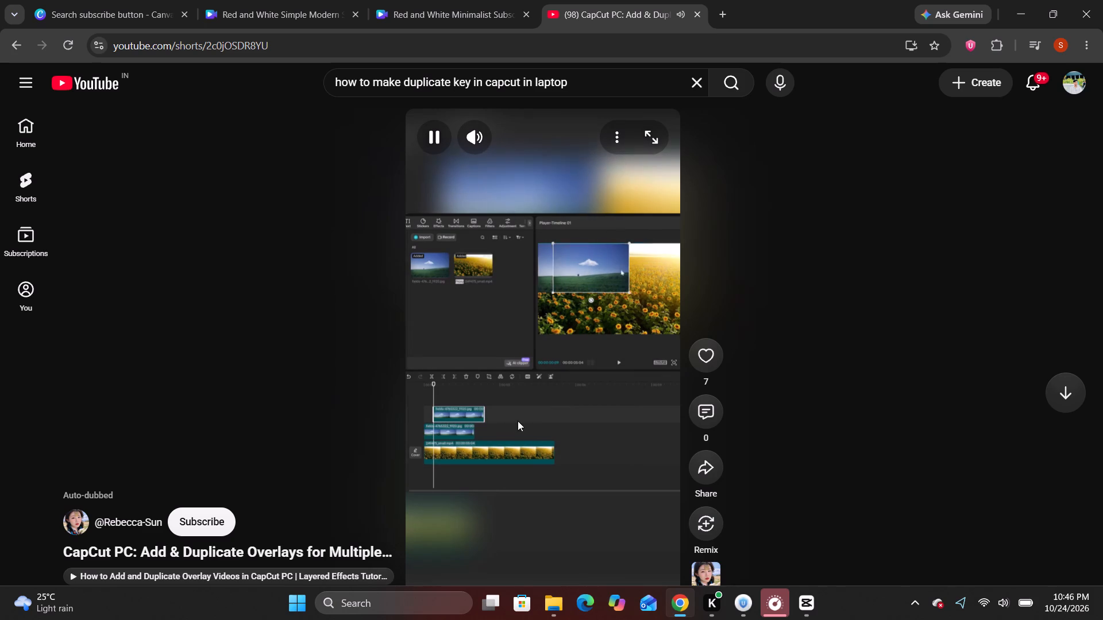
left_click(535, 383)
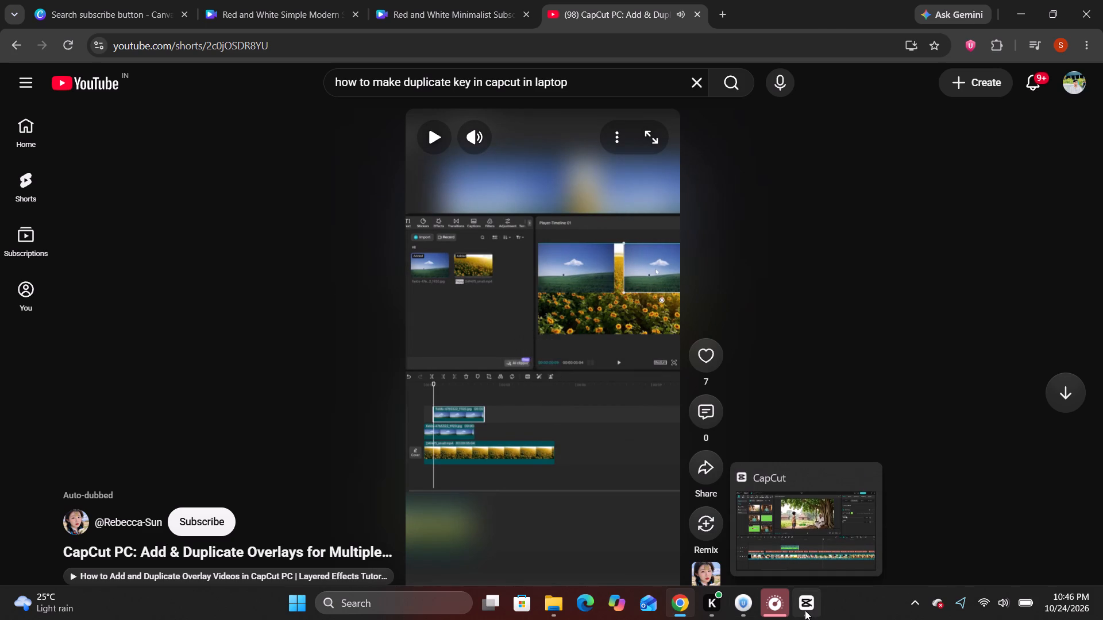
Return to CapCut and paste a copy of the green-screen subscribe overlay on the overlay track at 00:01:05:02.
left_click(805, 610)
right_click(415, 440)
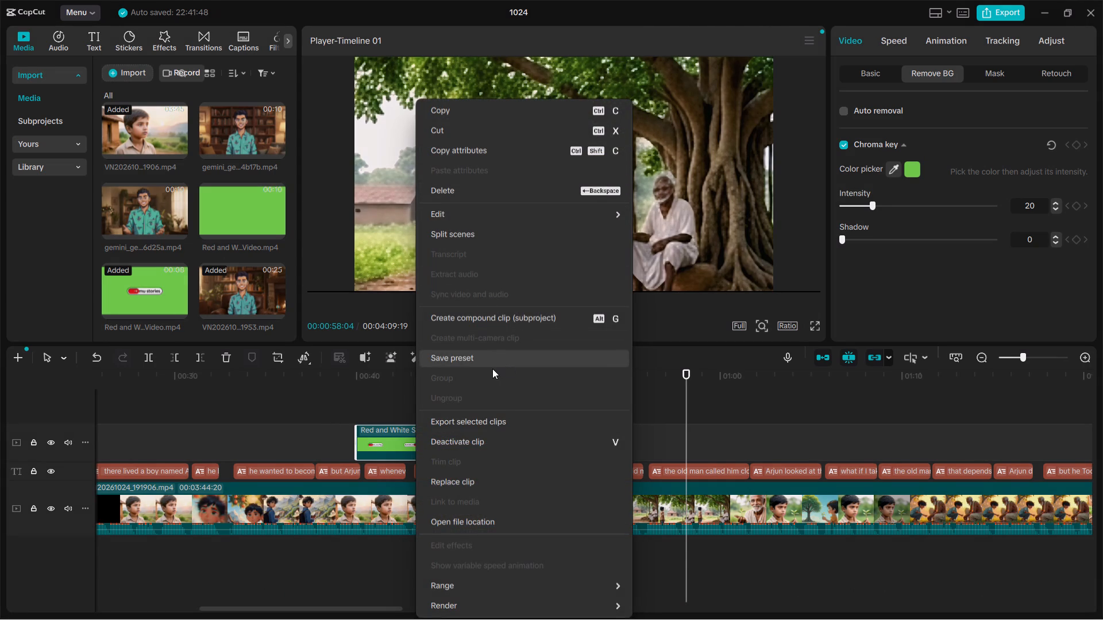
key("ctrl+c")
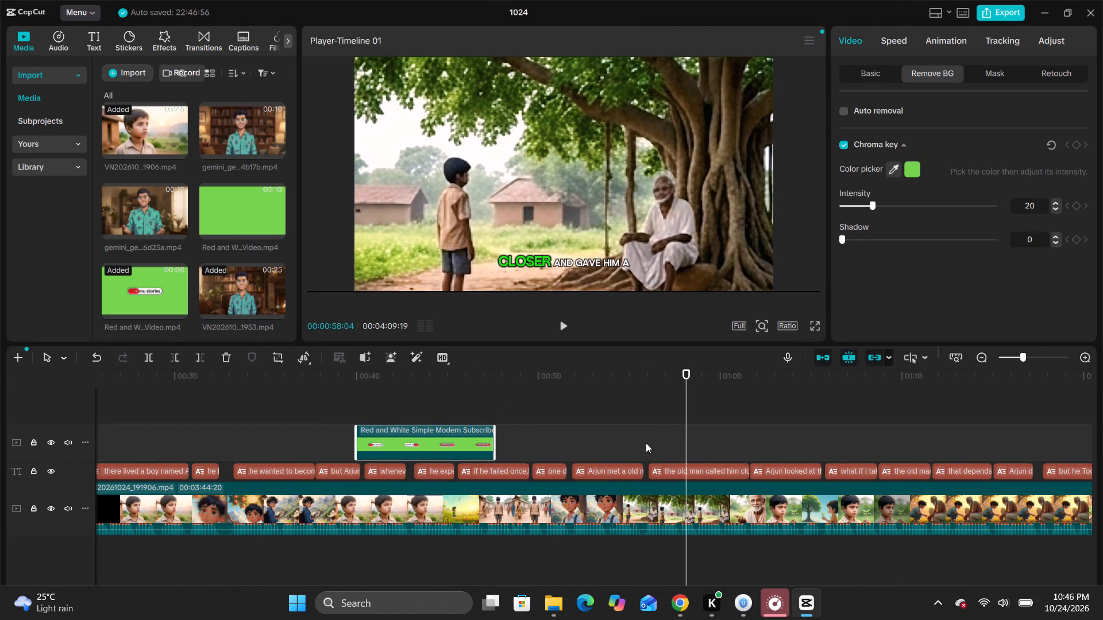
scroll(697, 421, "up", 3, "ctrl")
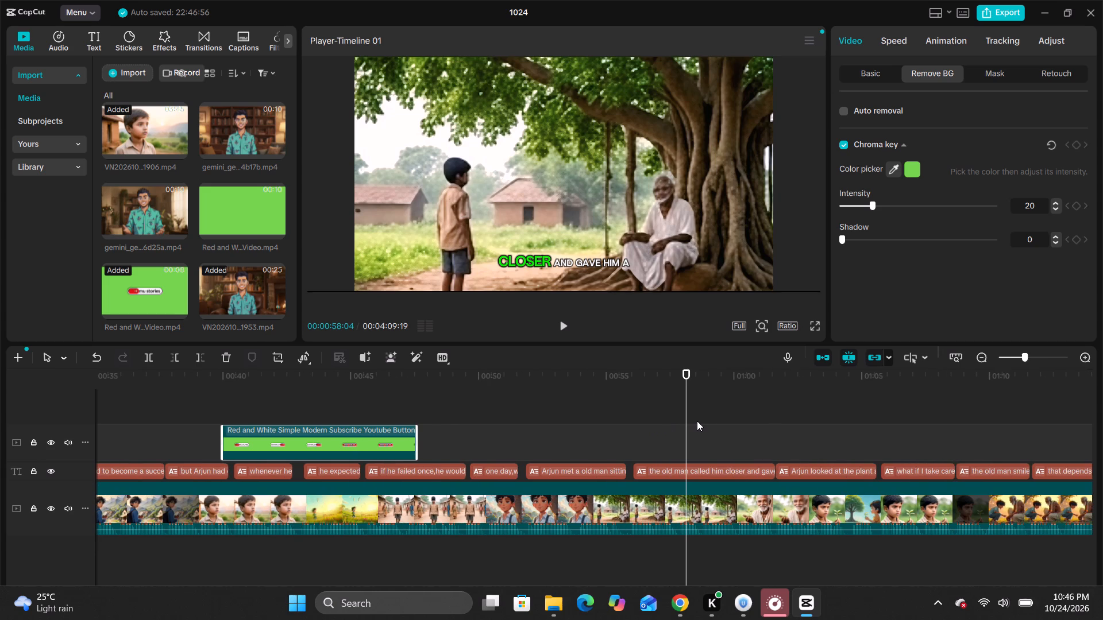
left_click_drag(688, 370, 805, 366)
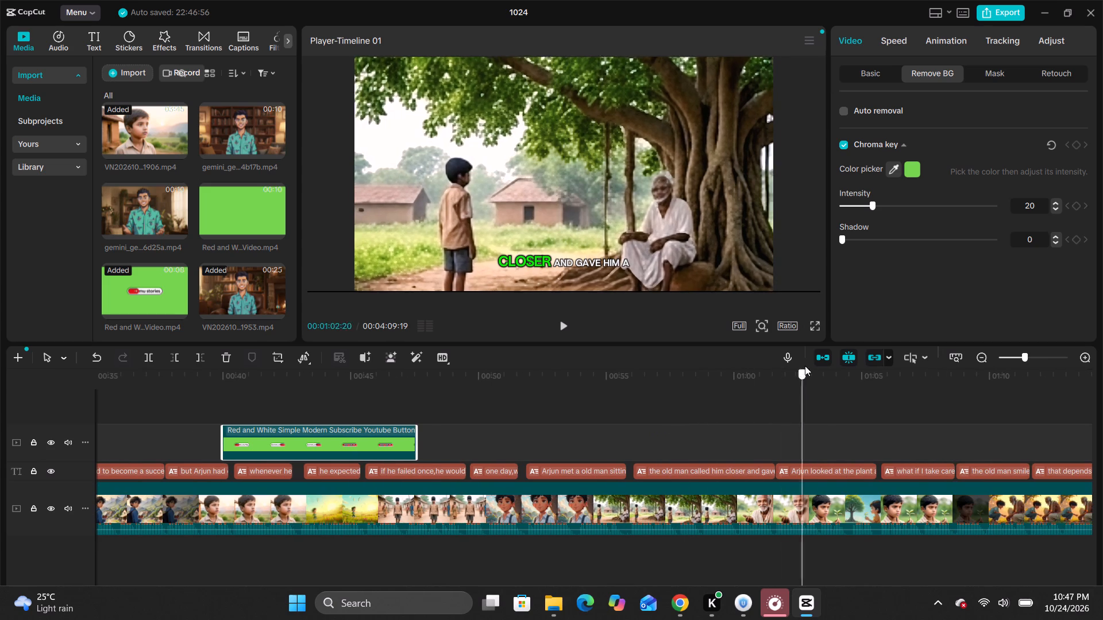
left_click_drag(805, 366, 863, 382)
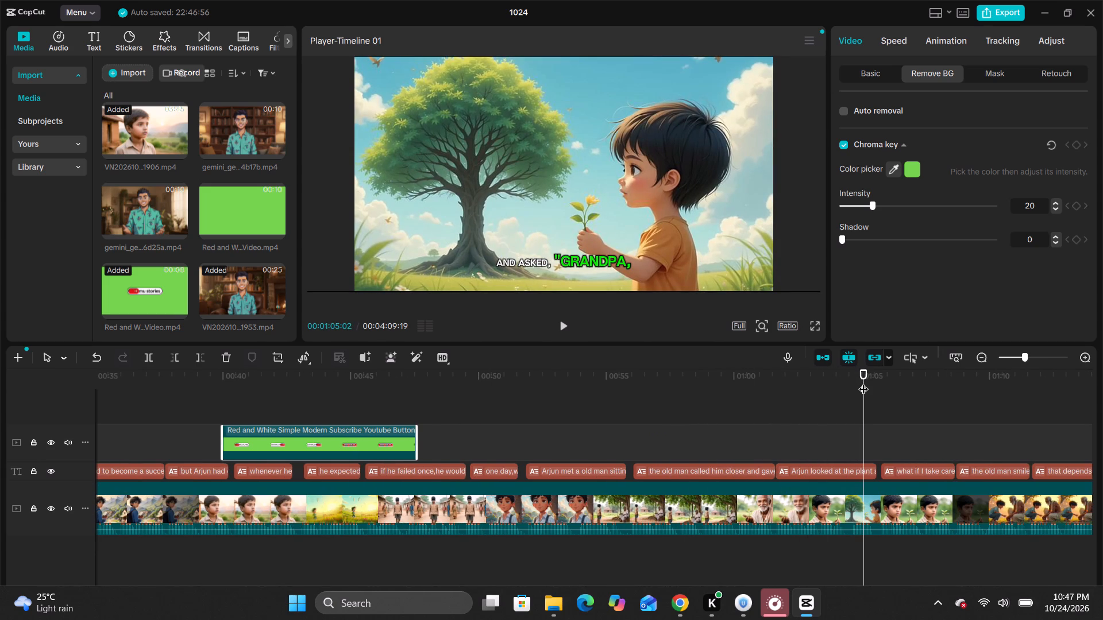
key("ctrl+v")
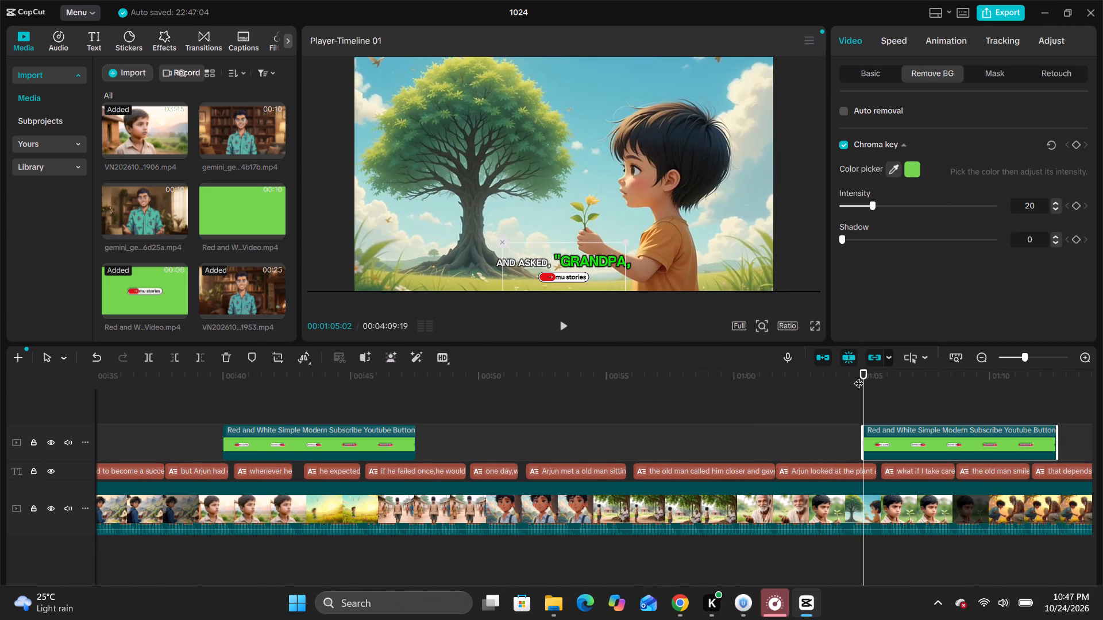
Paste a copy of the green-screen subscribe overlay on the overlay track at 00:01:30:03.
left_click_drag(731, 405, 603, 405)
scroll(610, 388, "up", 6, "ctrl")
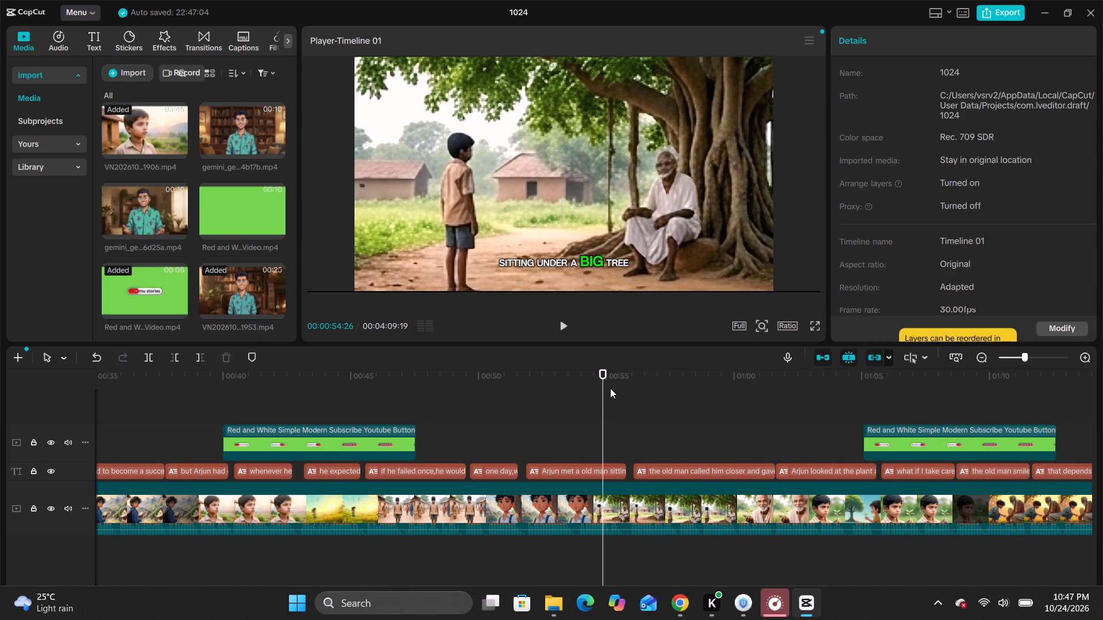
scroll(607, 450, "down", 10, "ctrl")
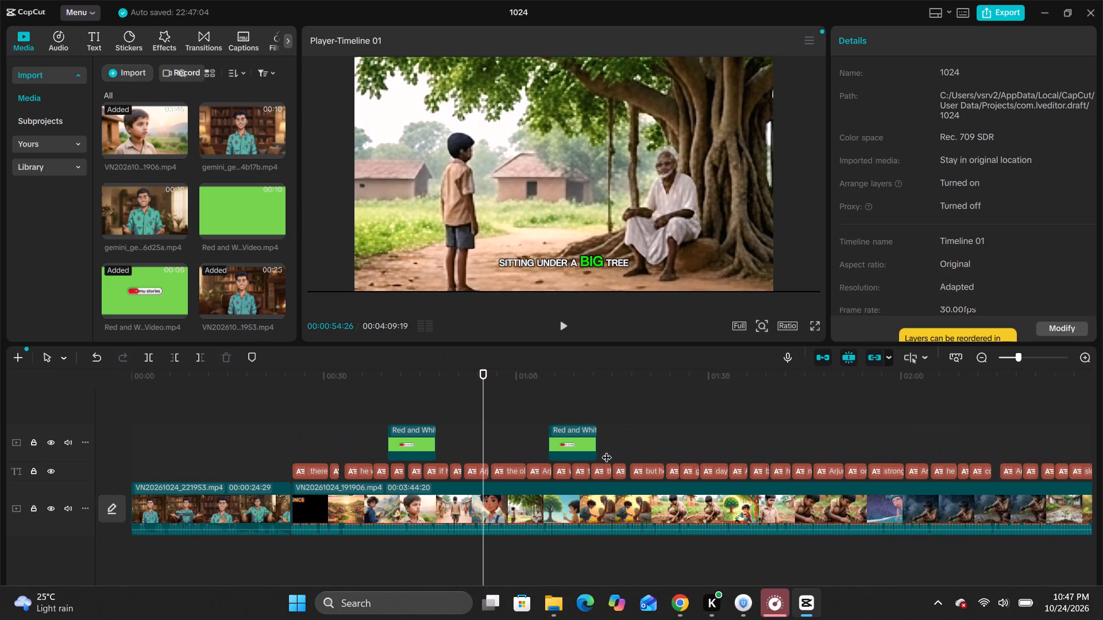
scroll(607, 449, "down", 4, "ctrl")
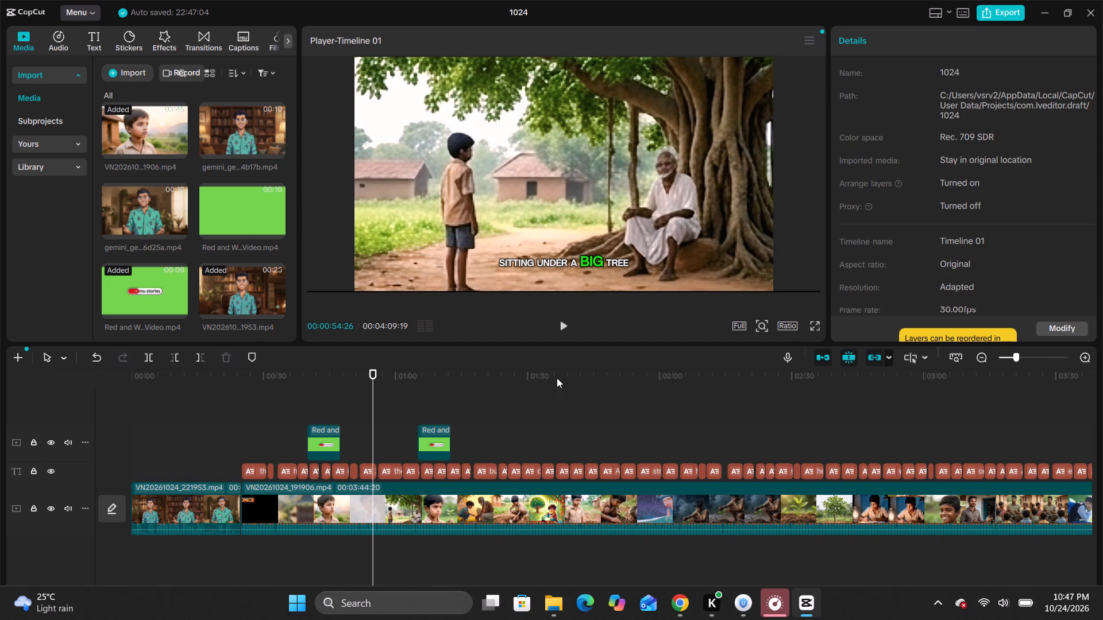
left_click(528, 376)
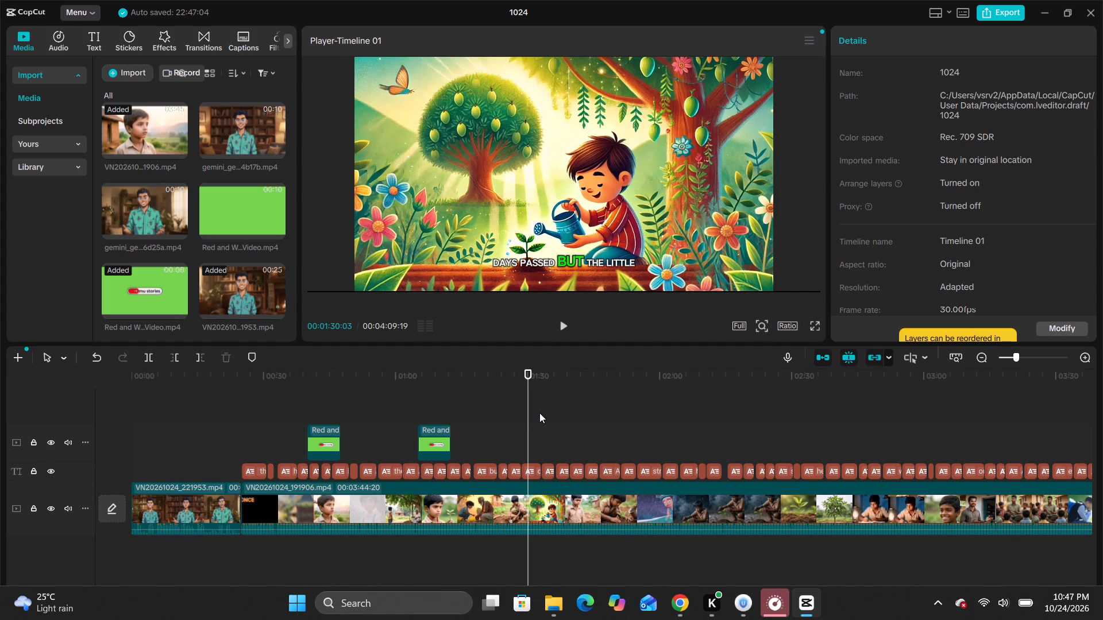
key("ctrl+v")
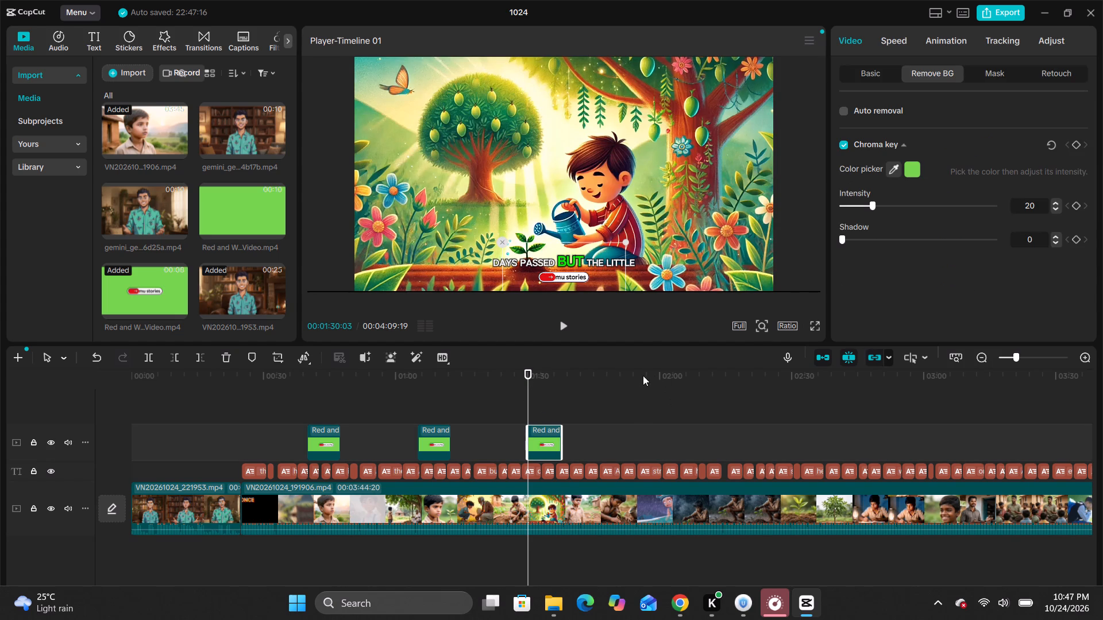
Paste another subscribe overlay copy over the rainy plant scene at 00:02:00:17.
left_click(660, 377)
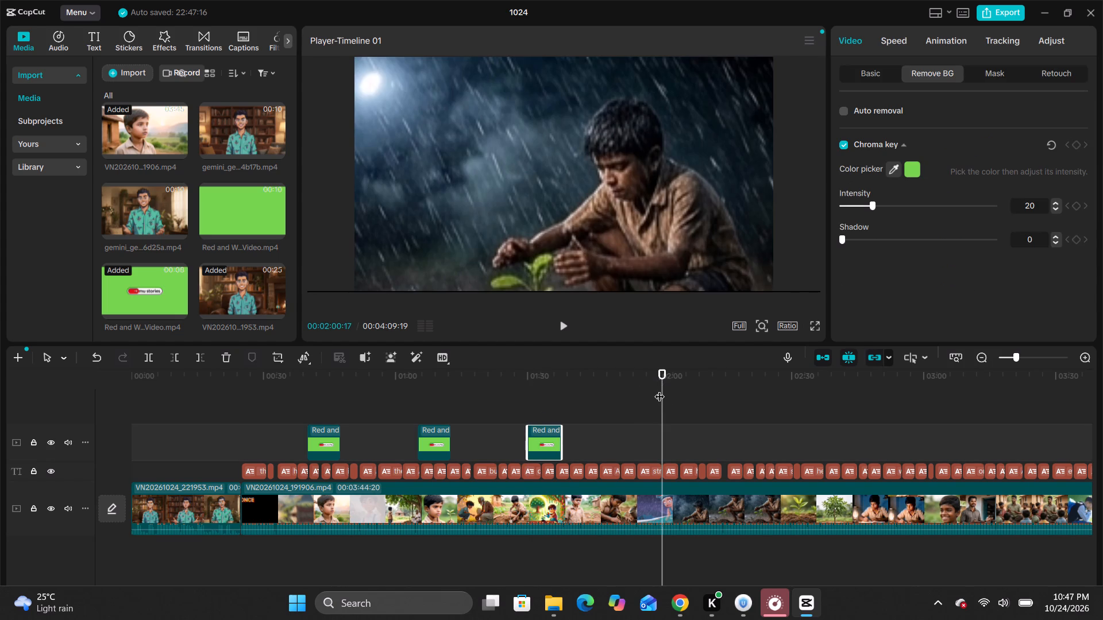
left_click_drag(664, 369, 658, 374)
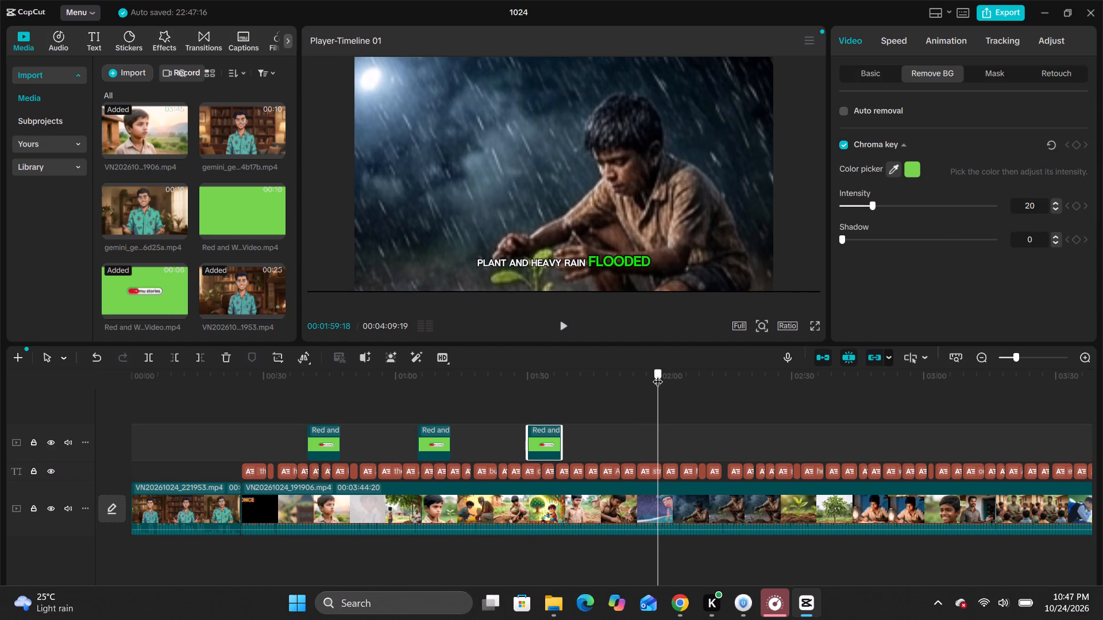
left_click_drag(658, 374, 658, 383)
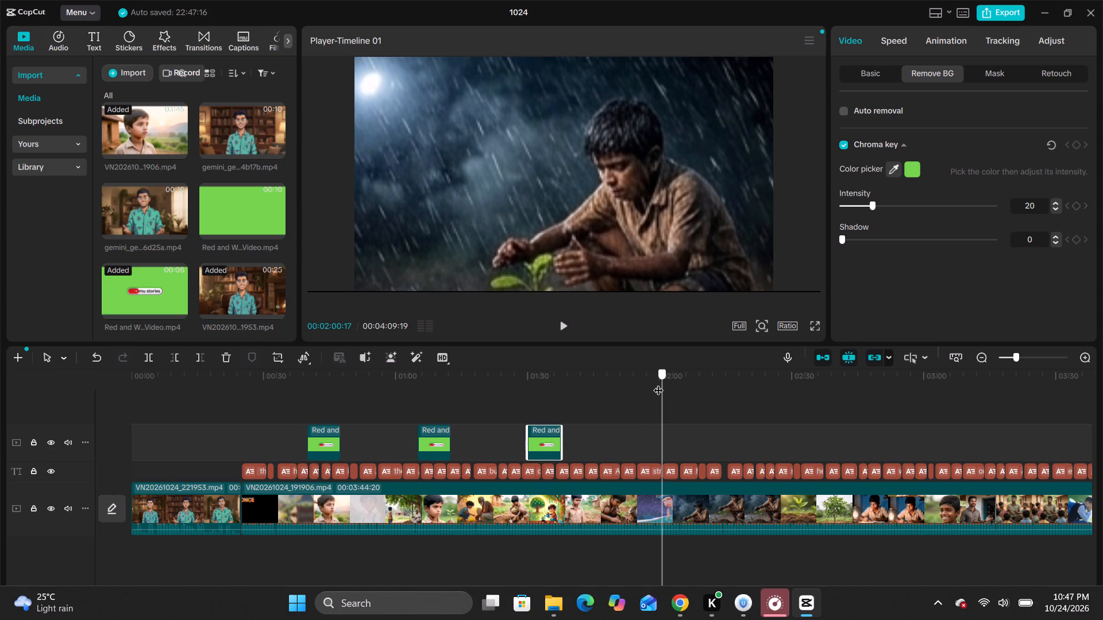
left_click_drag(658, 383, 653, 387)
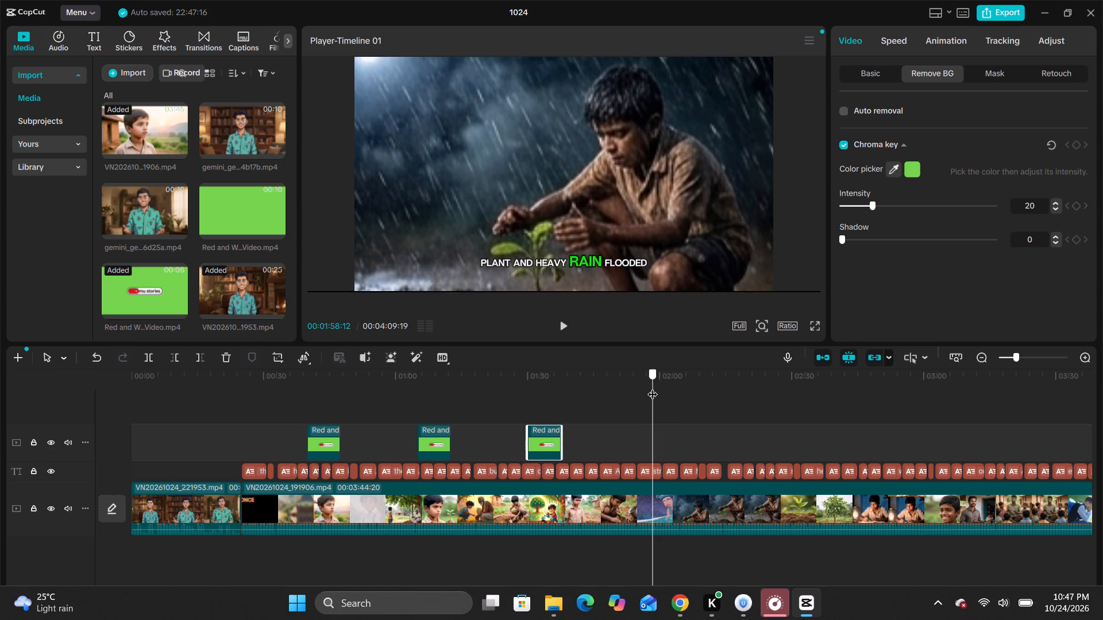
left_click_drag(653, 387, 659, 385)
key("ctrl+v")
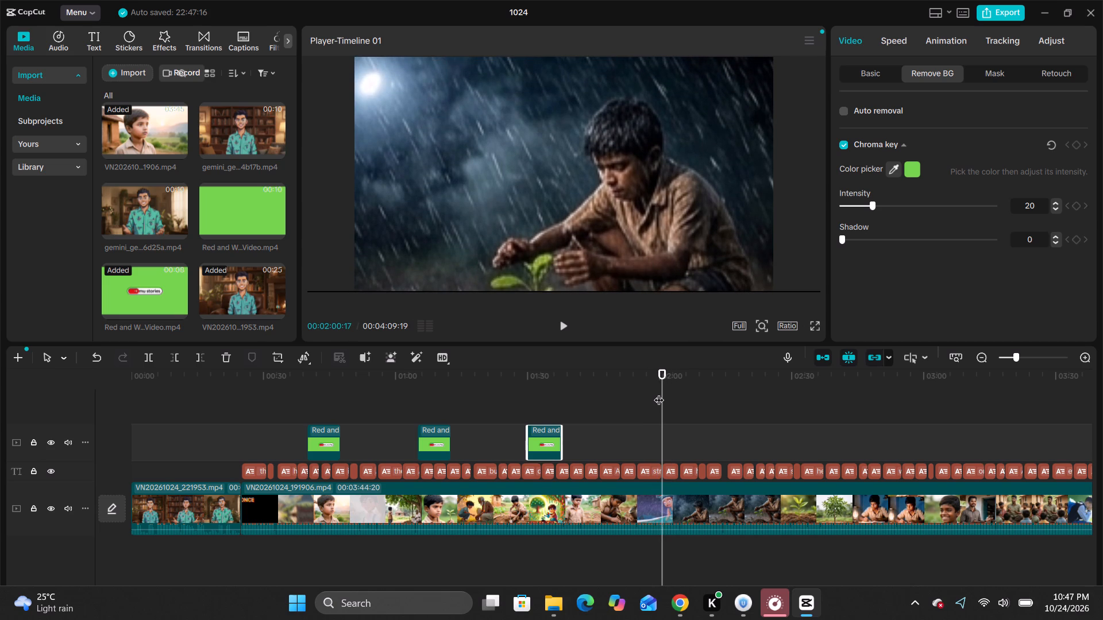
Paste further copies of the subscribe overlay at 00:02:30:13 and 00:03:00:25 on the overlay track.
left_click(791, 378)
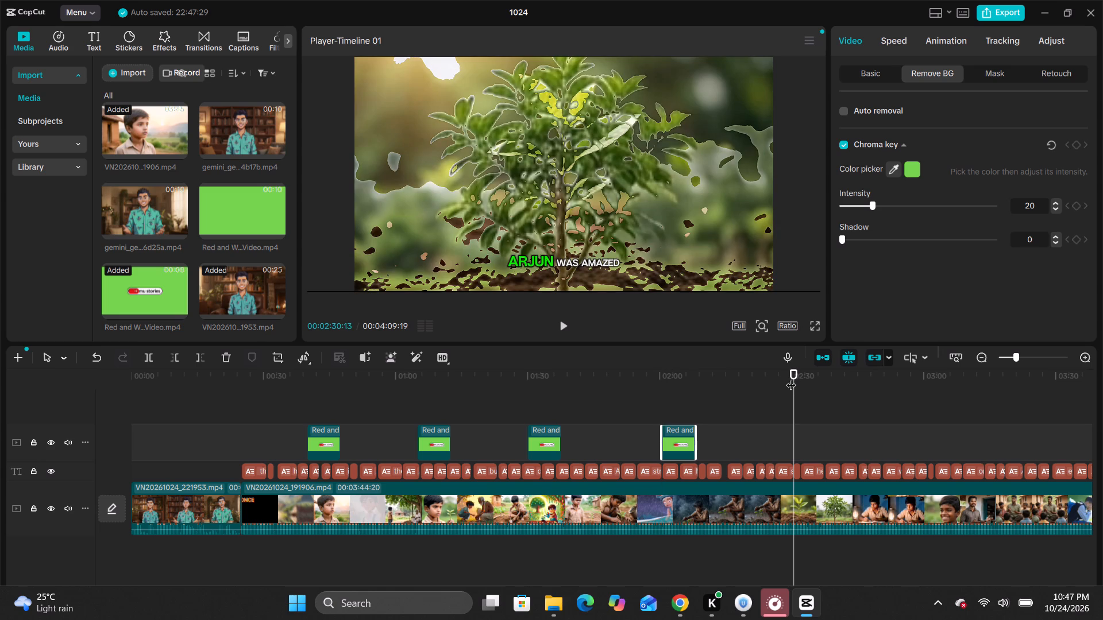
key("ctrl+v")
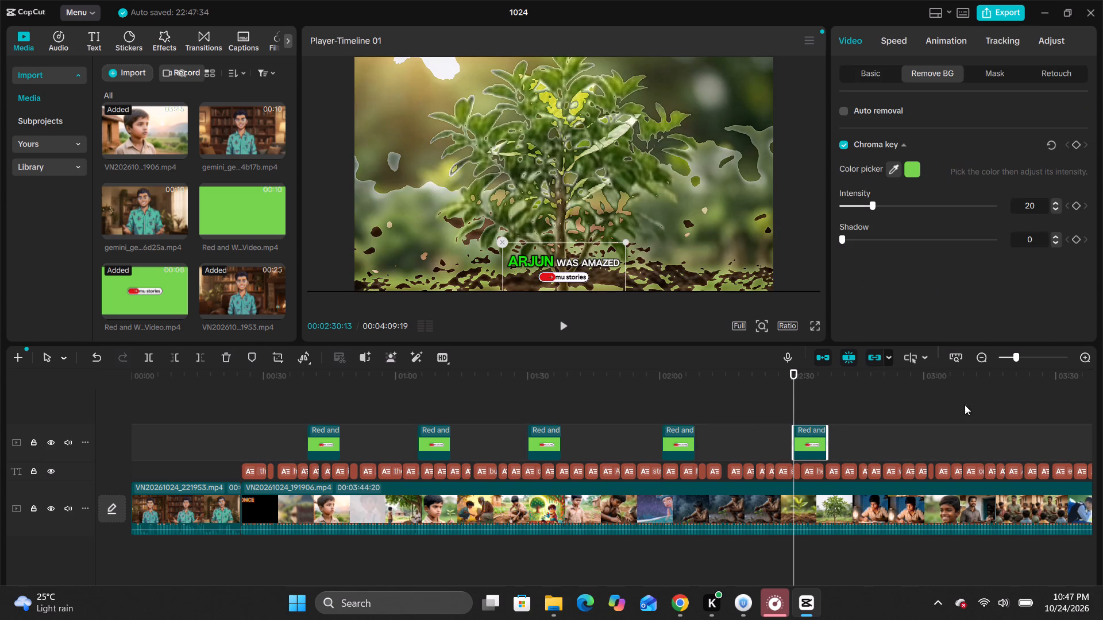
left_click(923, 377)
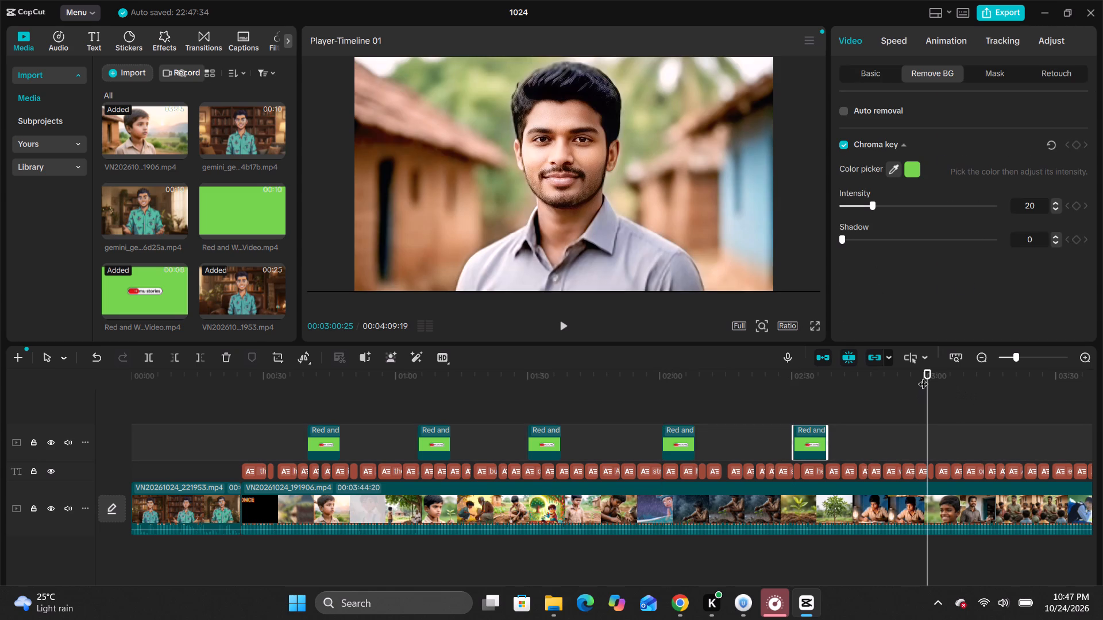
key("ctrl+v")
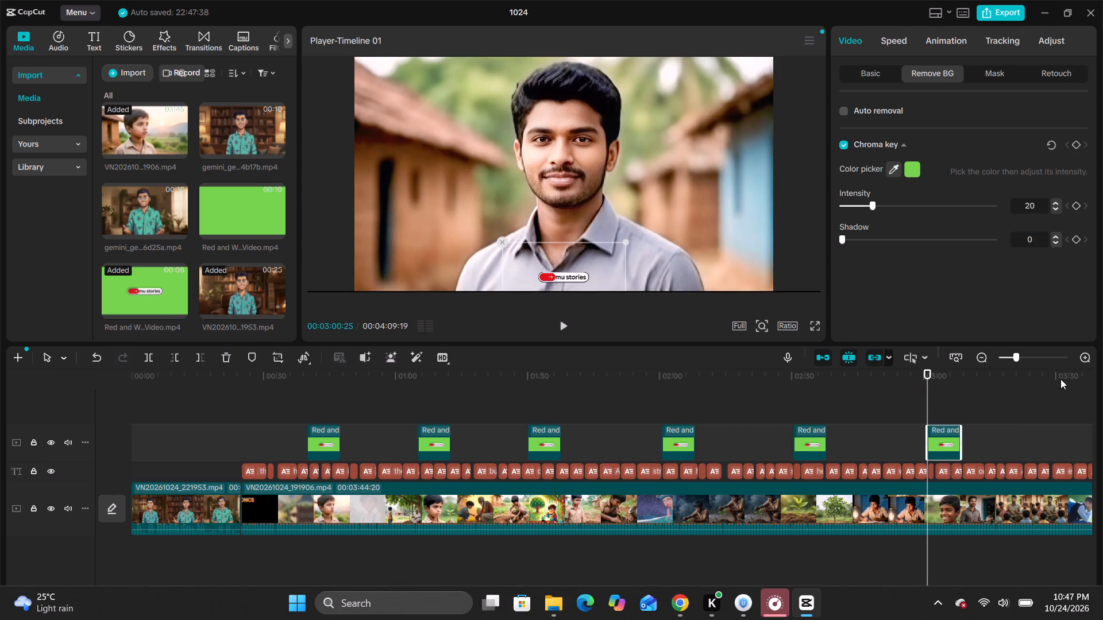
Paste a subscribe overlay copy over the crying schoolboy scene at exactly 00:03:30:00.
left_click(1055, 377)
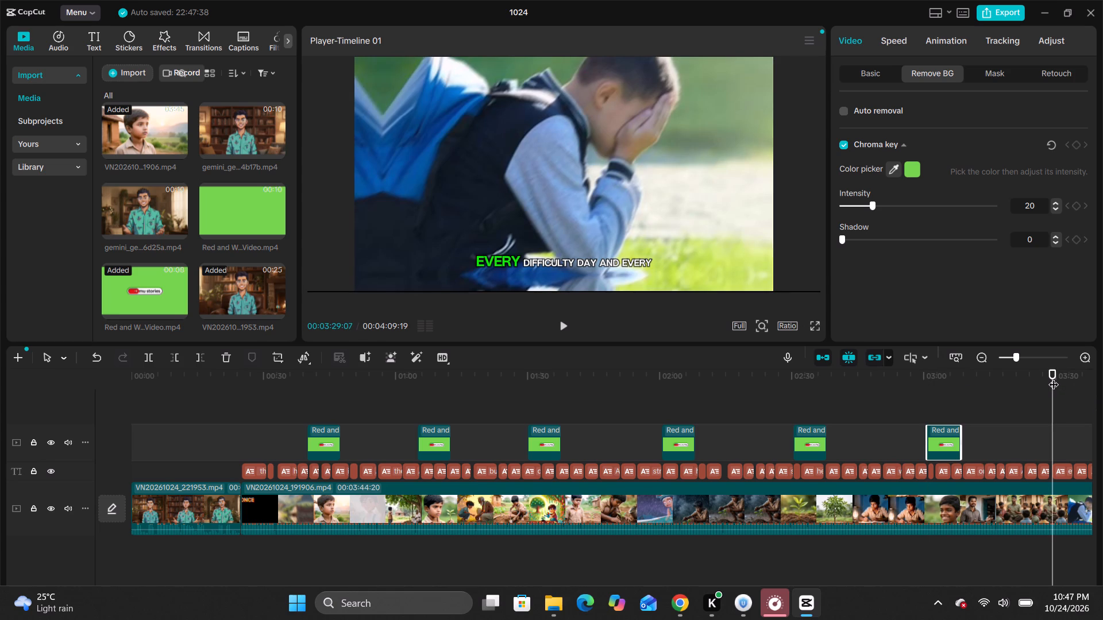
key("Right")
key("Right")
key("Right")
key("Right")
key("Right")
key("Right")
key("Right")
key("Right")
key("Right")
key("Right")
key("Right")
key("Right")
key("Right")
key("Right")
key("Right")
key("Right")
key("Right")
key("Right")
key("Right")
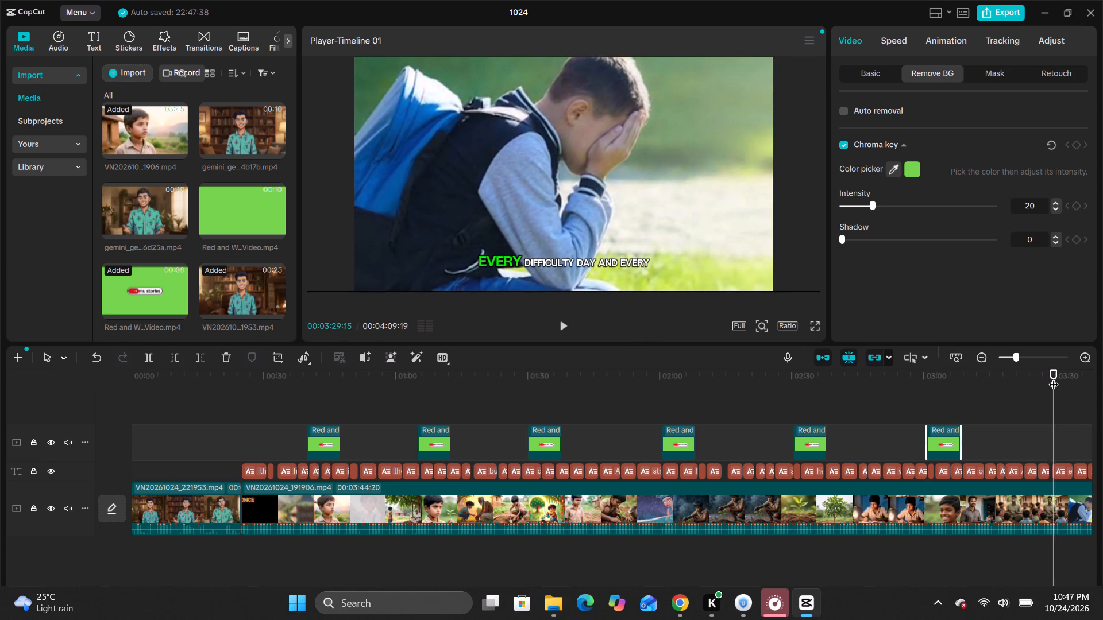
key("Right")
key("Right")
key("Right")
key("Right")
key("Right")
key("Right")
key("Right")
key("Right")
key("Right")
key("Right")
key("Right")
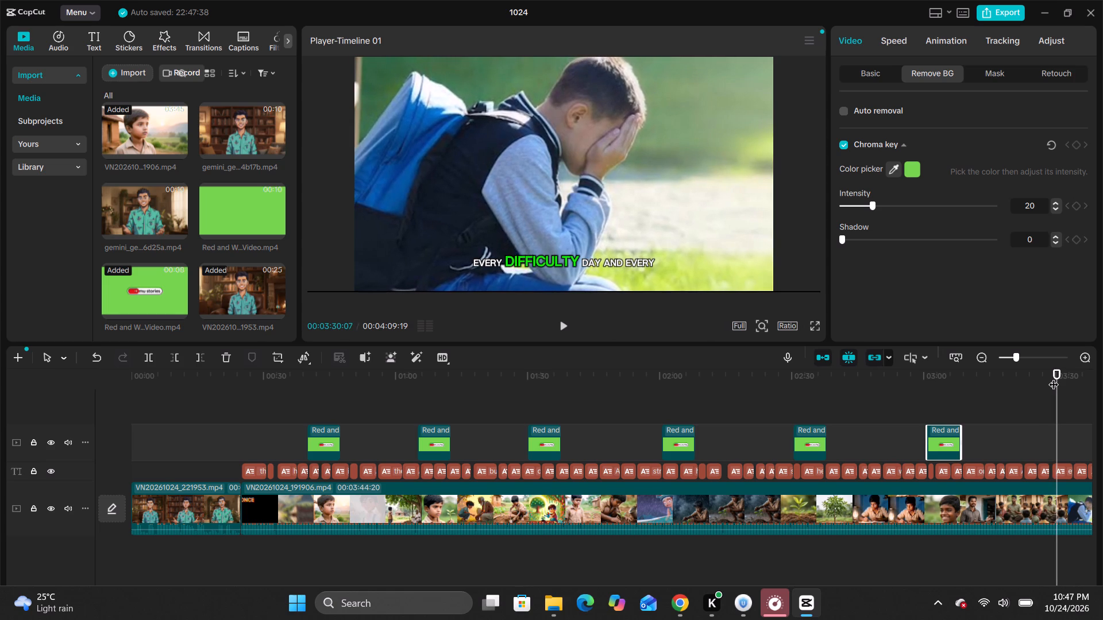
key("Left")
key("Left")
key("Left")
key("Left")
key("Left")
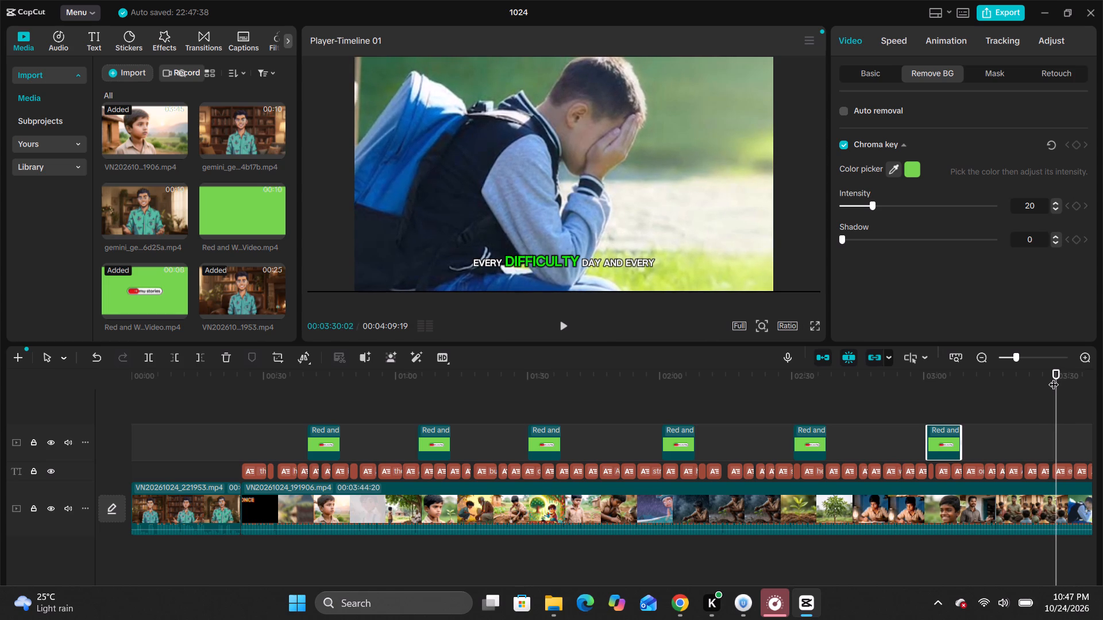
key("Left")
key("Left")
key("ctrl+v")
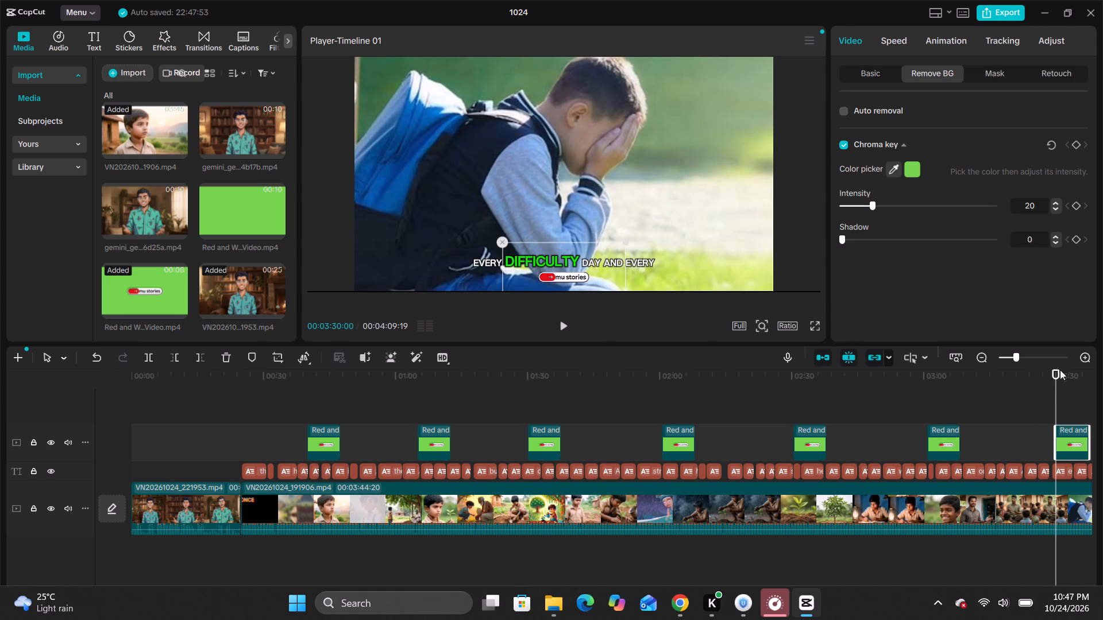
Paste a subscribe overlay copy near the end of the story at exactly 00:04:00:00.
left_click_drag(1056, 373, 616, 402)
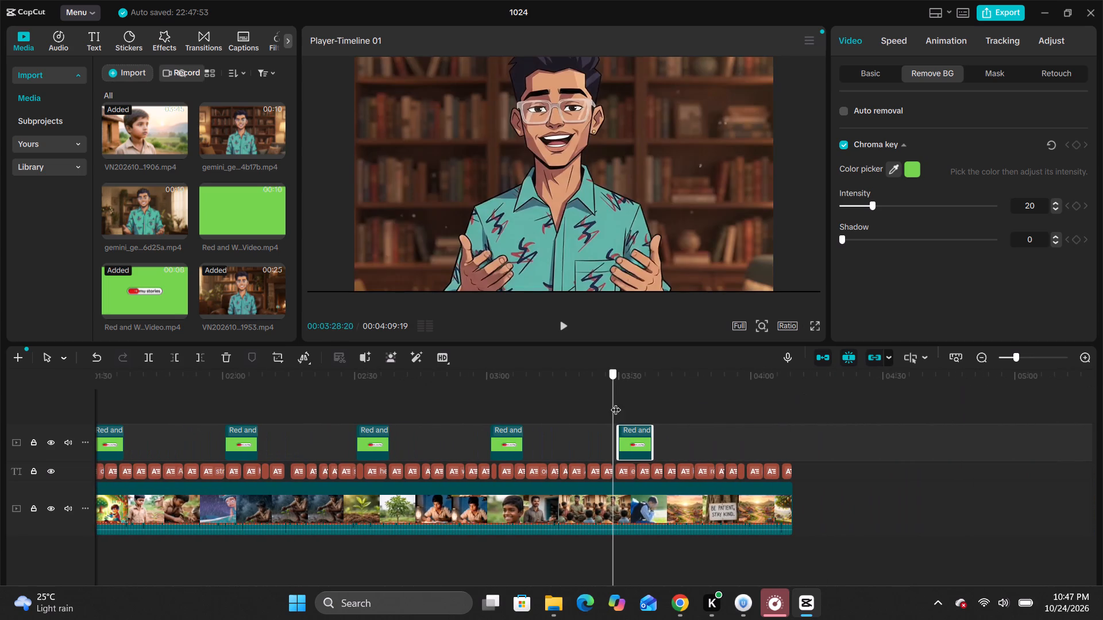
left_click_drag(616, 402, 749, 382)
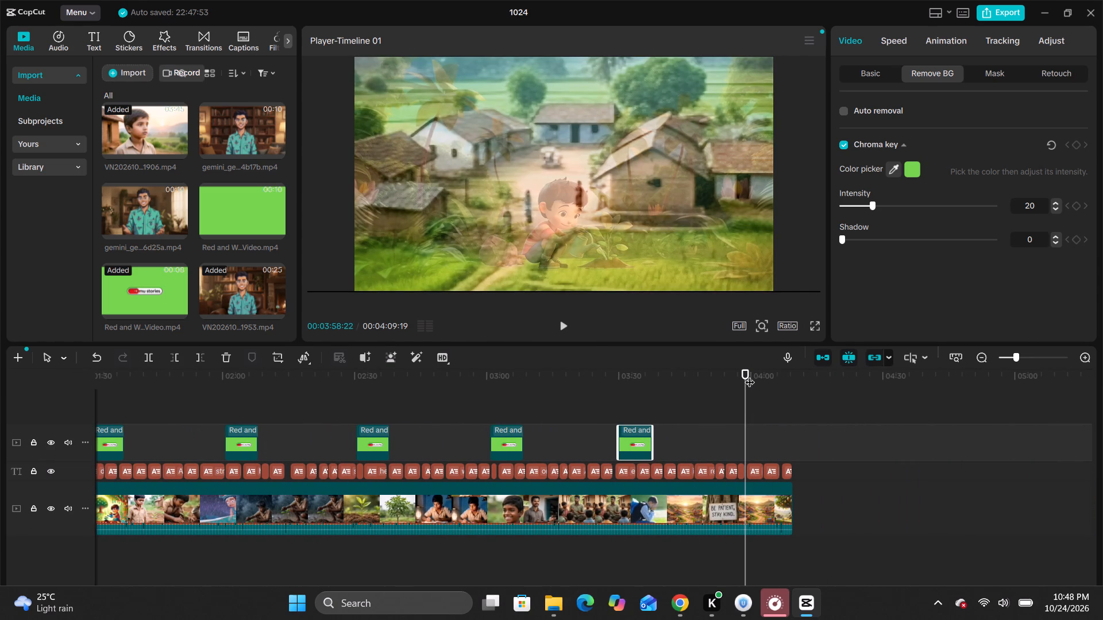
left_click(750, 375)
left_click(754, 379)
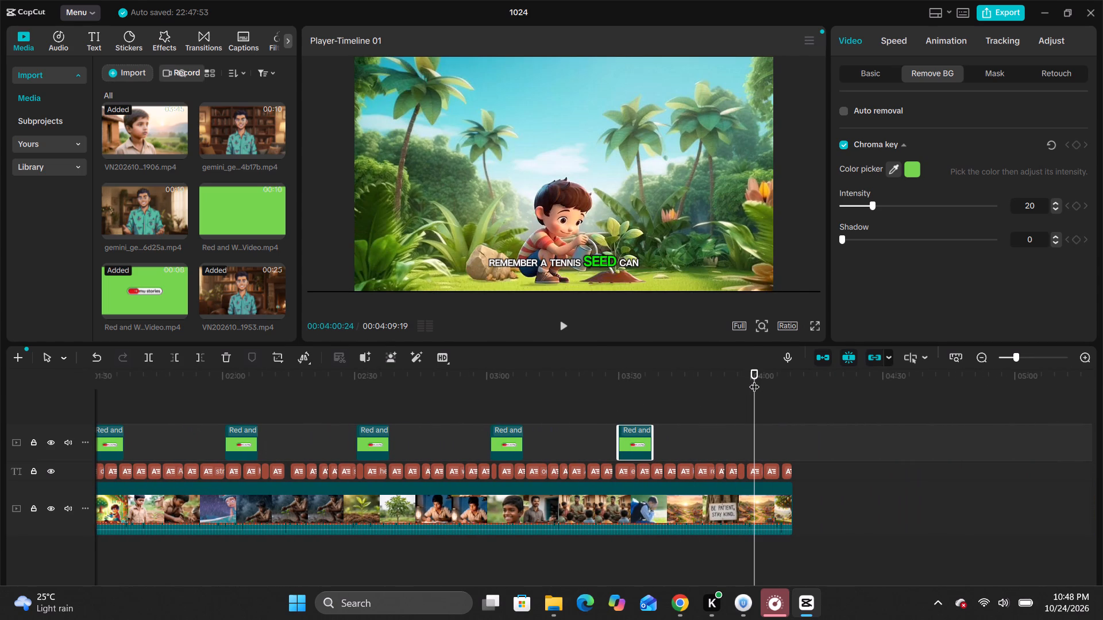
key("Left")
key("Left")
key("Left")
key("Left")
key("Left")
key("Left")
key("Left")
key("Left")
key("Left")
key("Left")
key("Left")
key("Left")
key("Left")
key("Left")
key("Left")
key("Left")
key("Left")
key("Left")
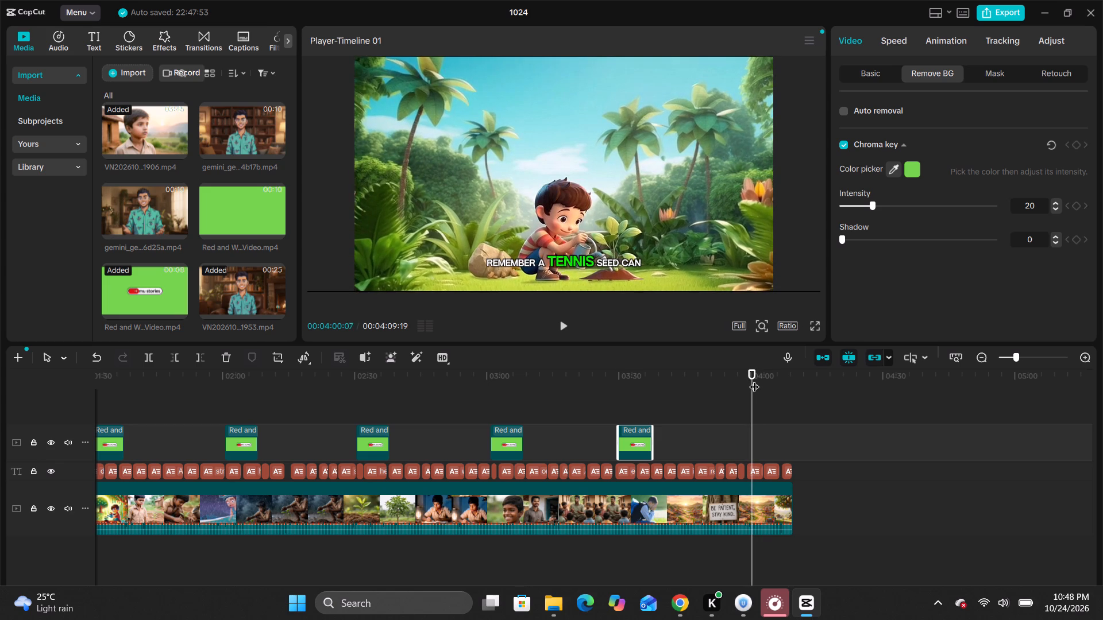
key("Left")
key("Left")
key("Left")
key("Left")
key("Left")
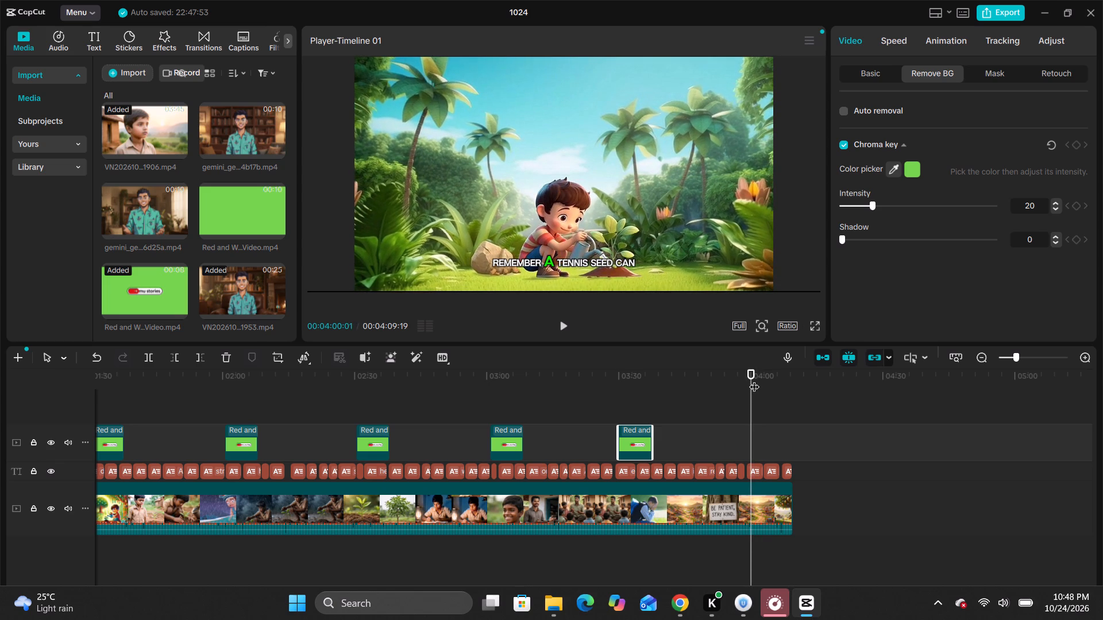
key("Left")
key("ctrl+v")
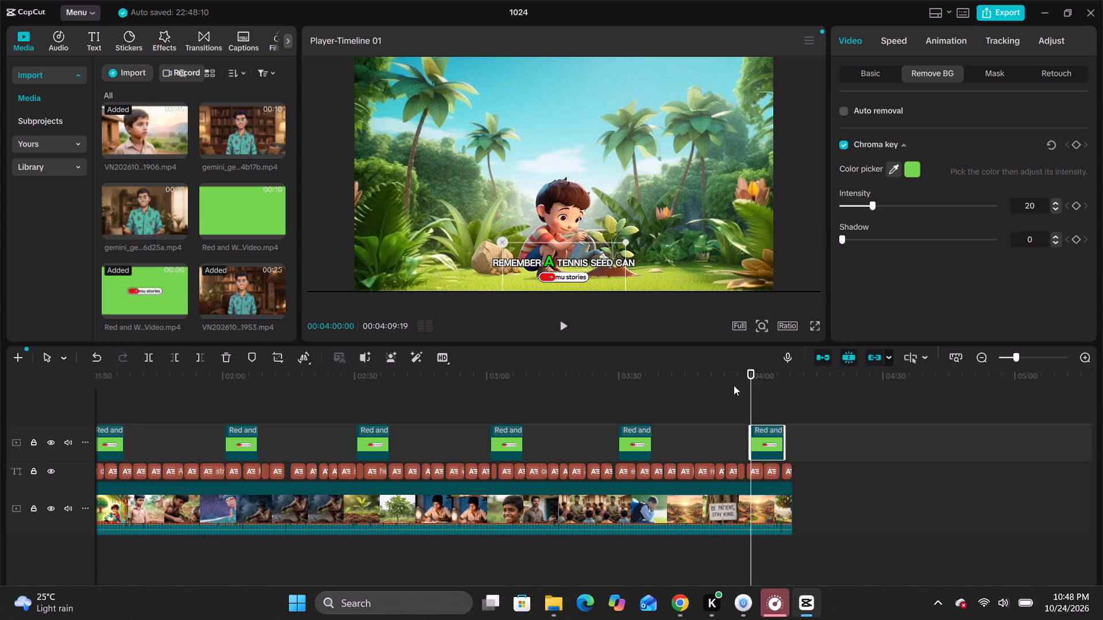
Play back the video's ending from about 00:04:02:28 to check the last subscribe overlay and the narrator's closing.
left_click_drag(750, 370, 820, 371)
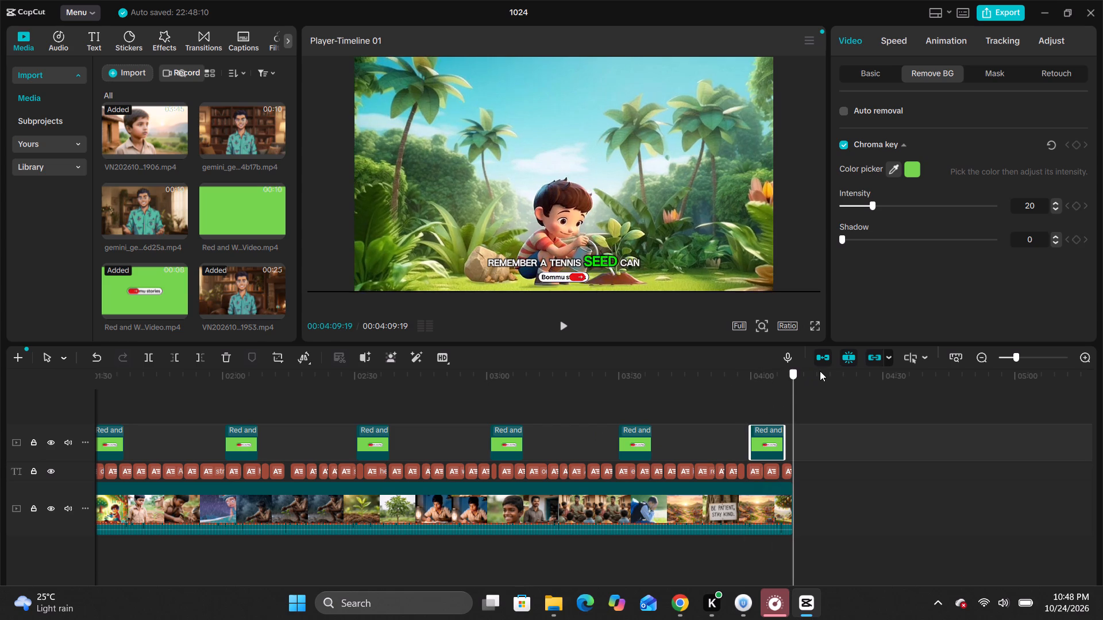
left_click_drag(820, 371, 822, 371)
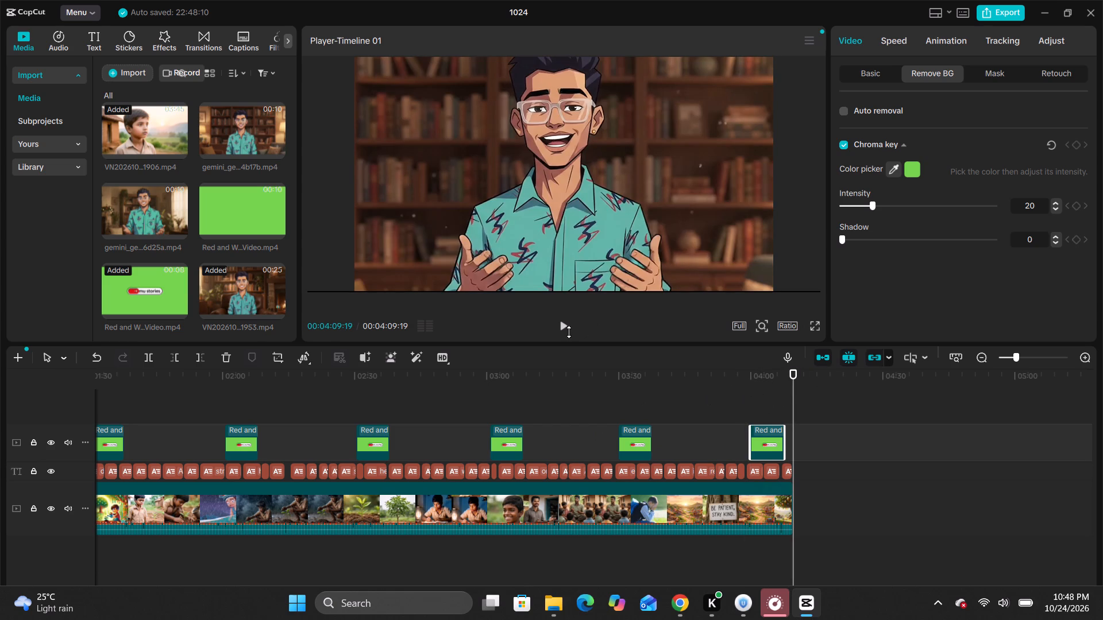
left_click(562, 324)
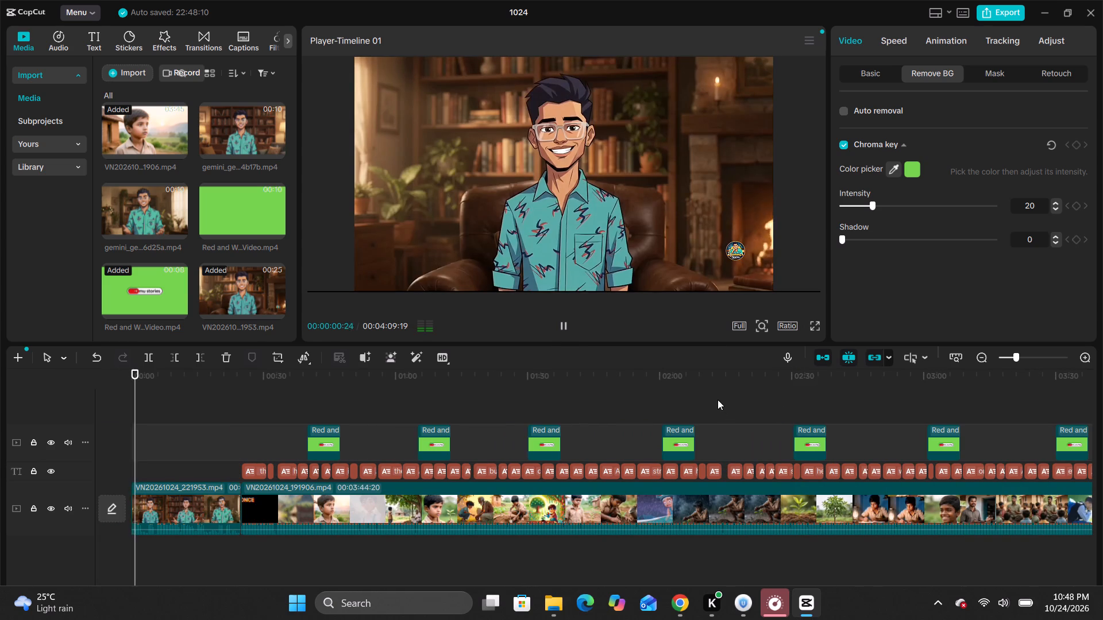
left_click(564, 326)
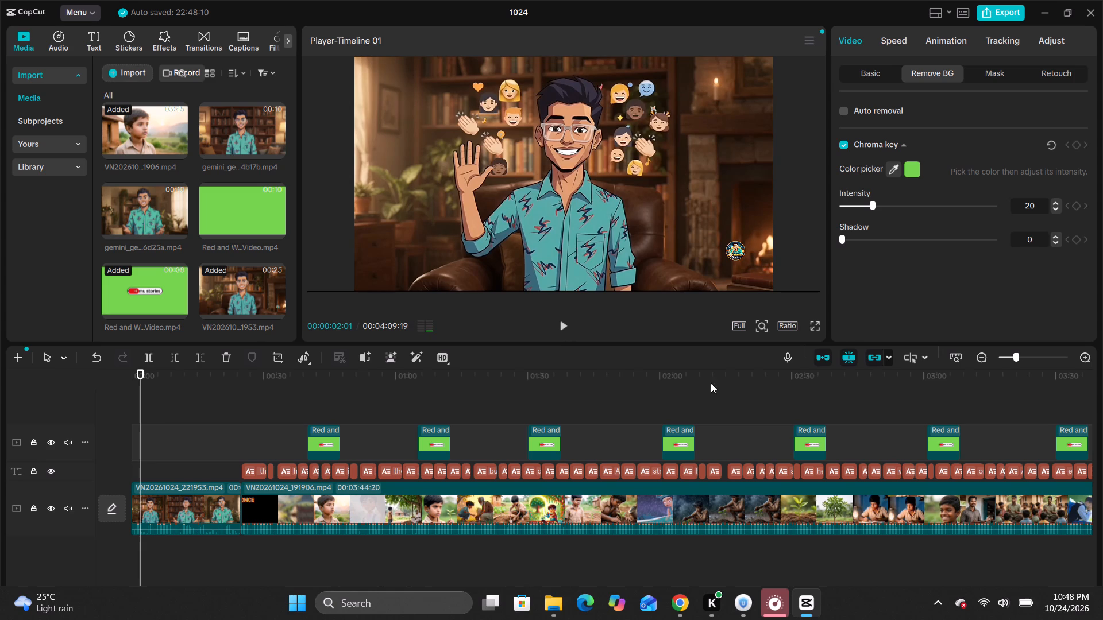
left_click_drag(712, 371, 1102, 363)
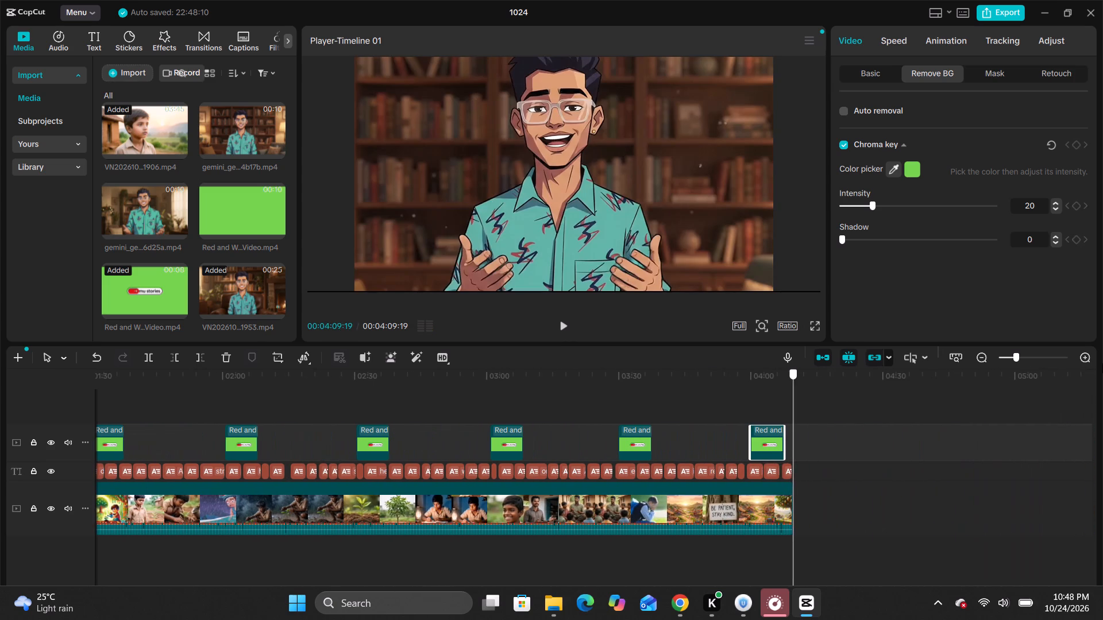
left_click_drag(1102, 363, 739, 412)
double_click(776, 415)
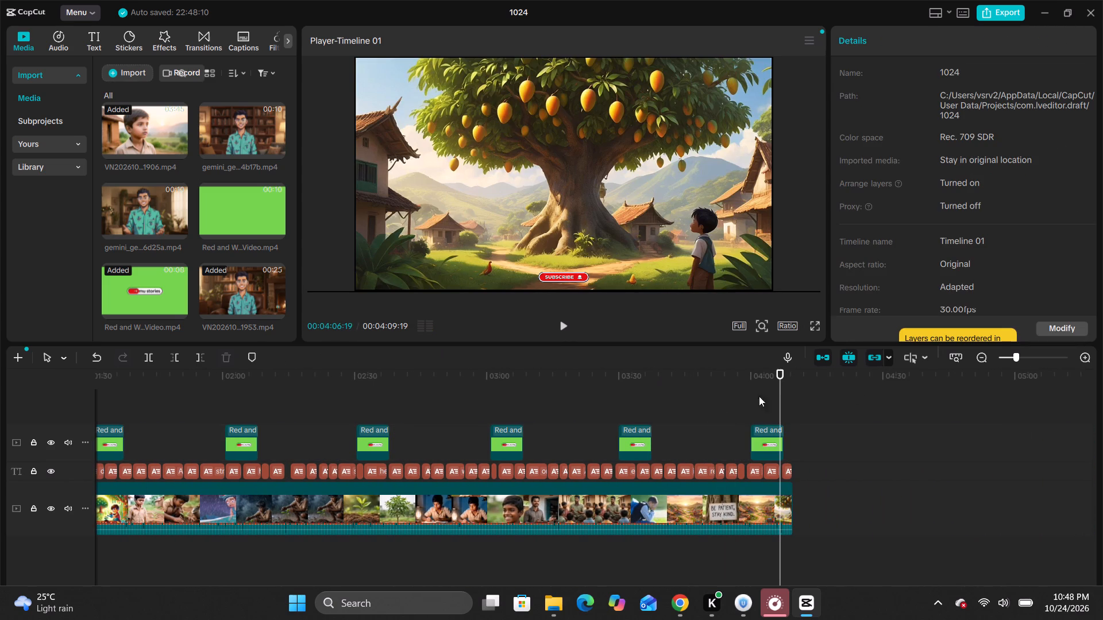
left_click_drag(779, 371, 761, 385)
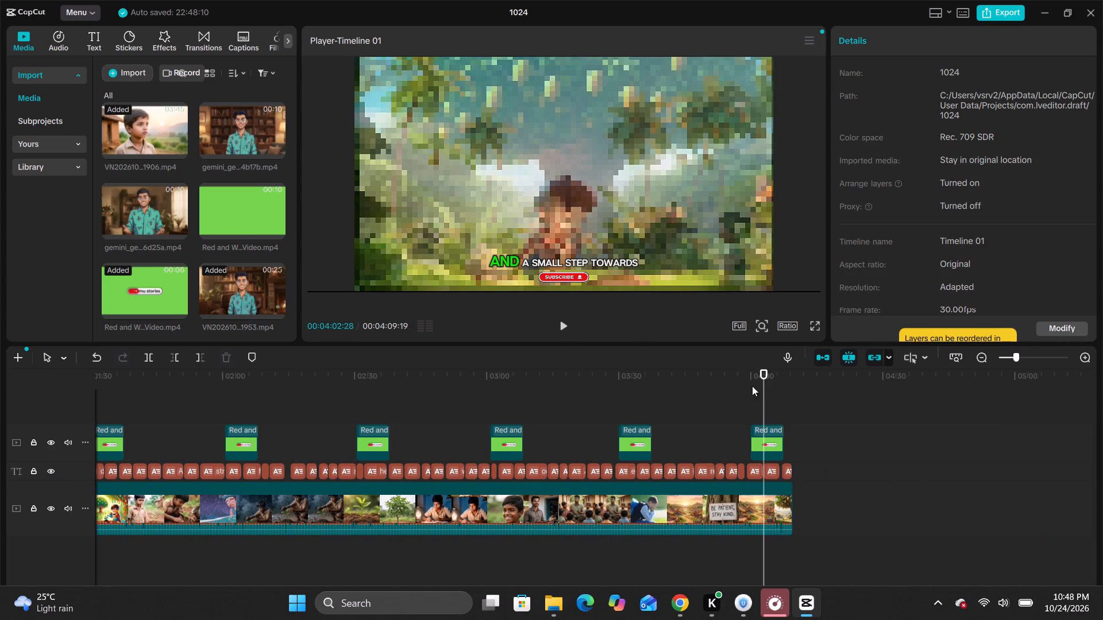
key("space")
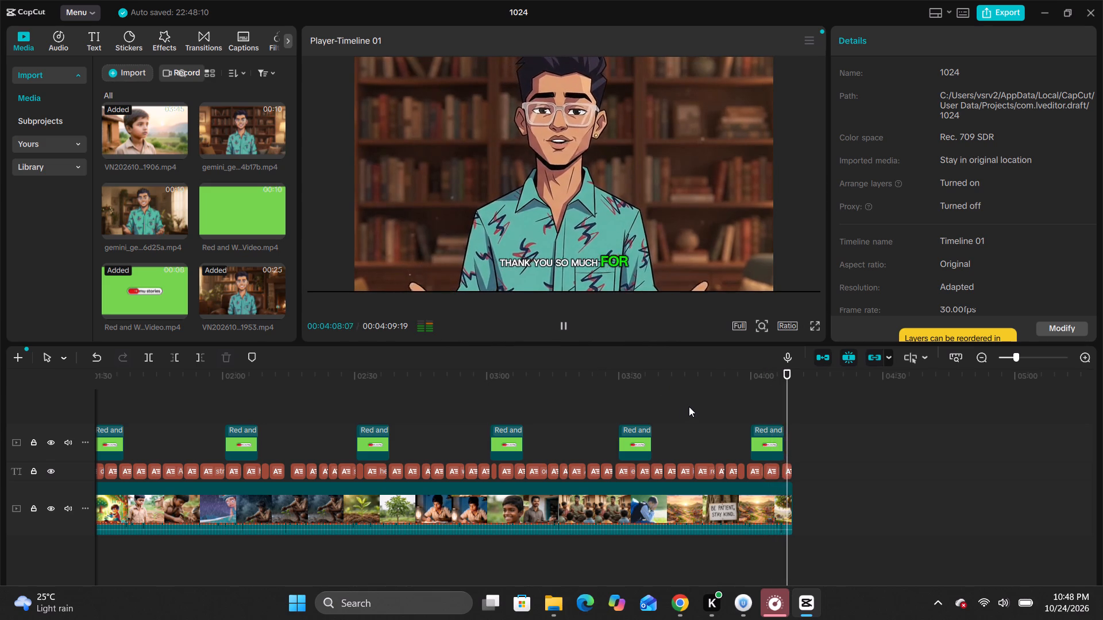
key("space")
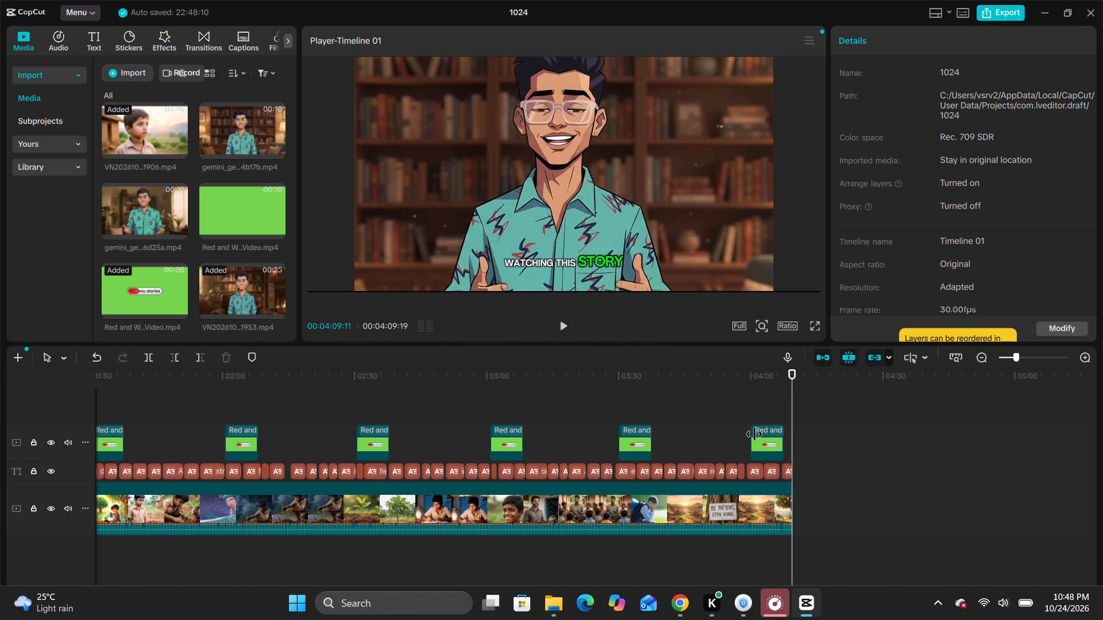
Move the last subscribe overlay about 3 seconds earlier, starting near 00:03:57 on the overlay track.
left_click(766, 439)
left_click_drag(766, 439, 757, 441)
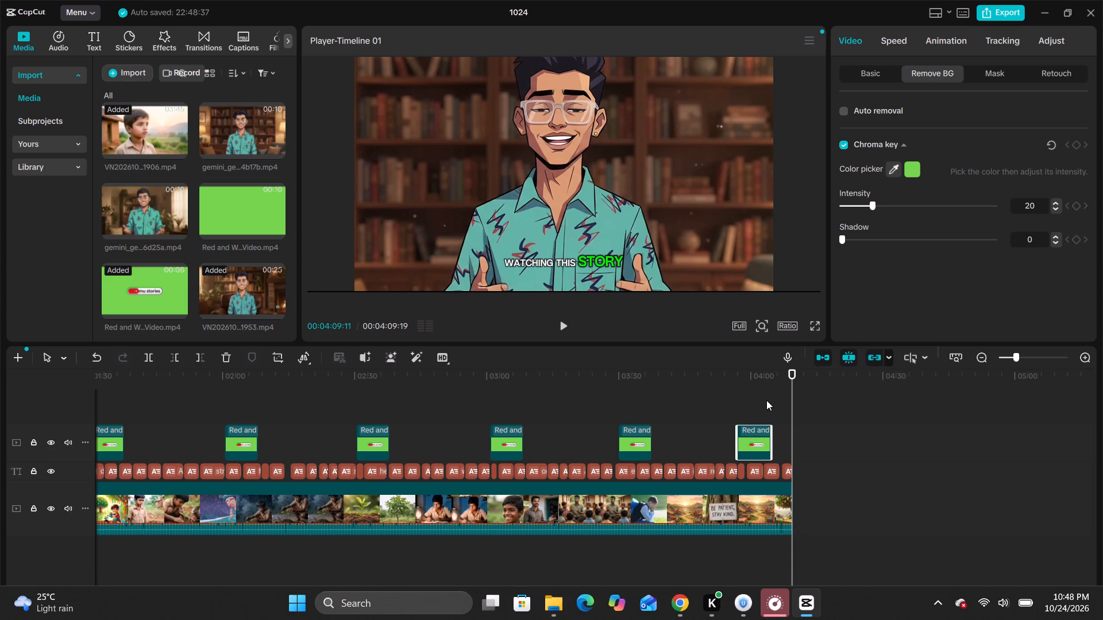
Play back the last few seconds of the video to check the narrator's closing after the final subscribe overlay.
left_click(766, 396)
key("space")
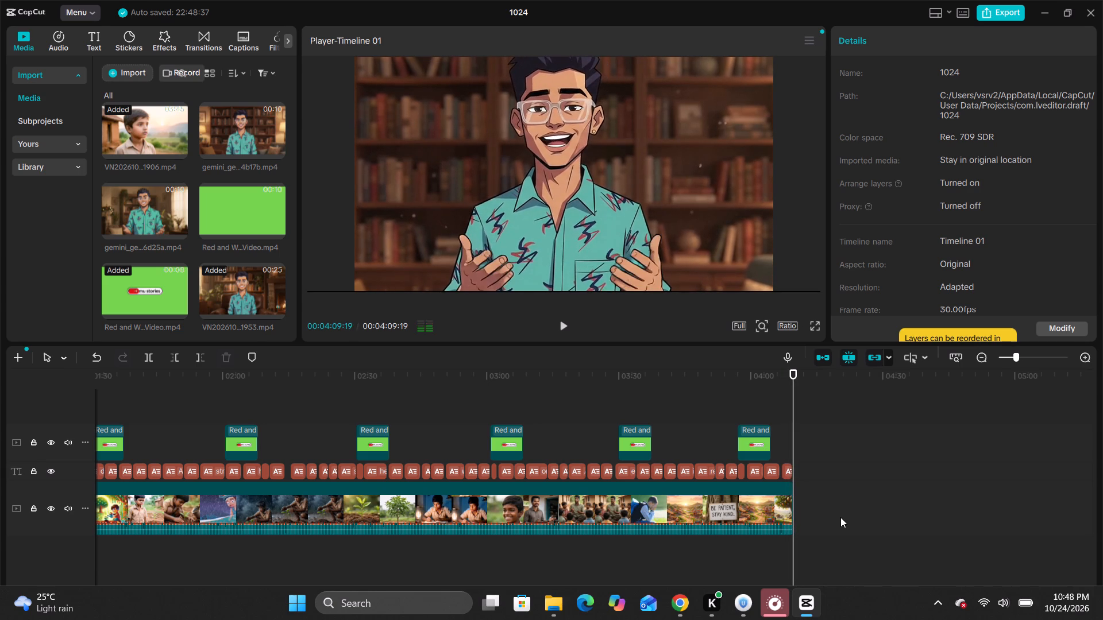
left_click(806, 511)
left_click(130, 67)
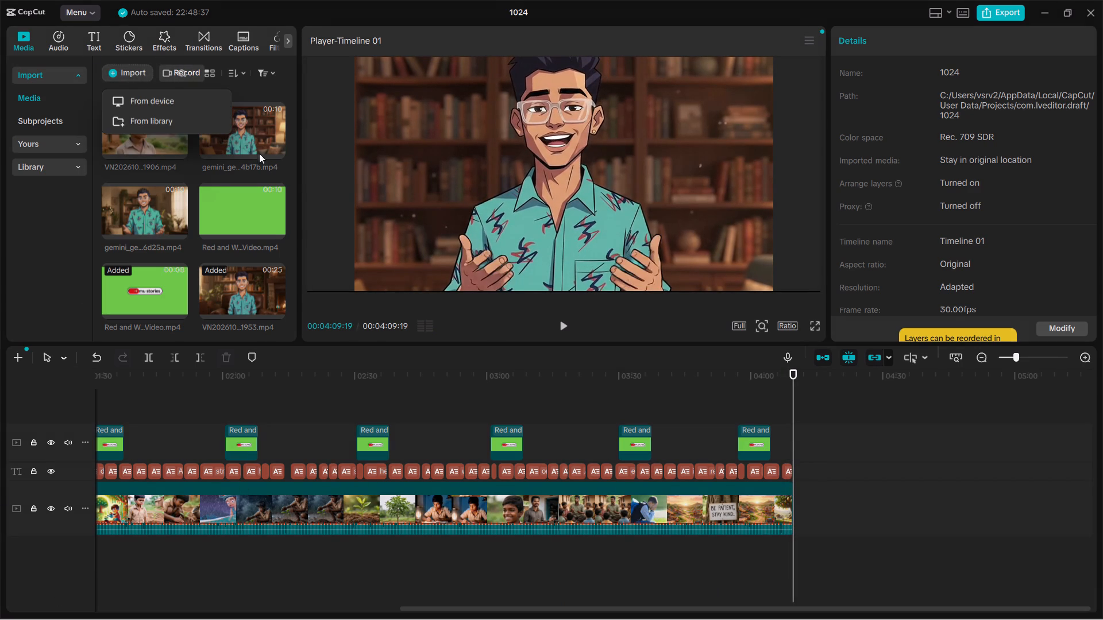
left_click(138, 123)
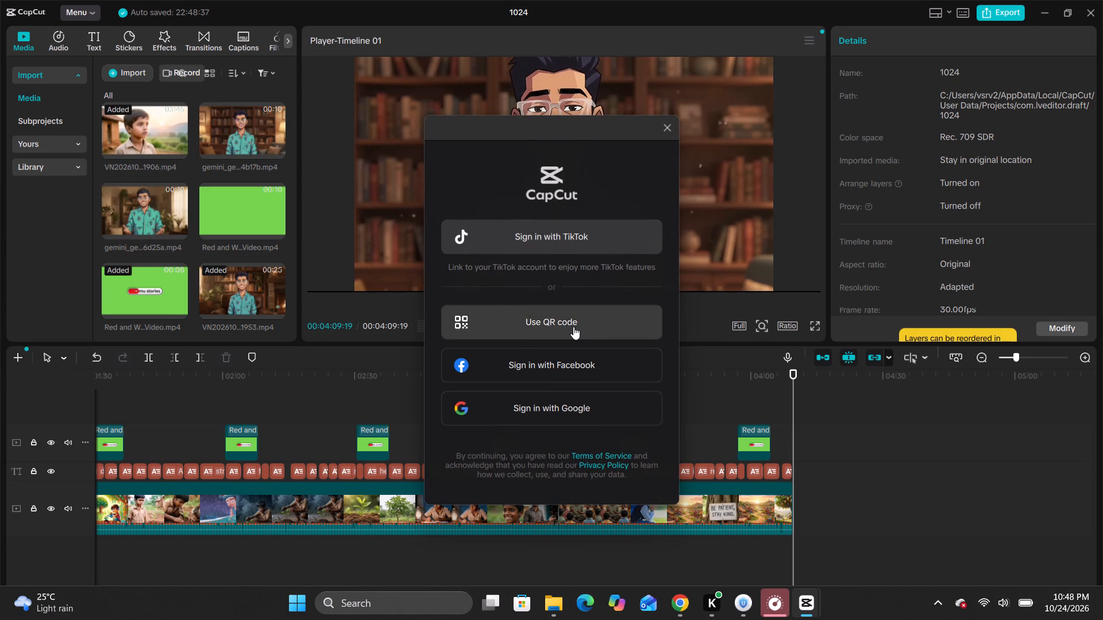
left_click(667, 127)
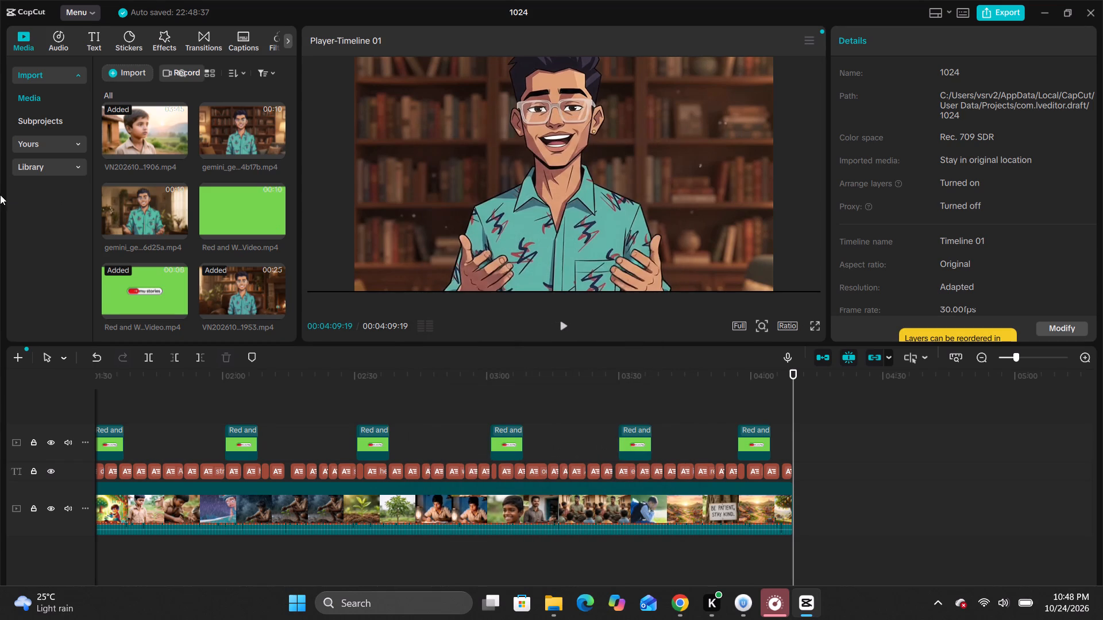
Download the plain black image from the Trending stock library and place it on the timeline just past the video's end.
left_click(56, 145)
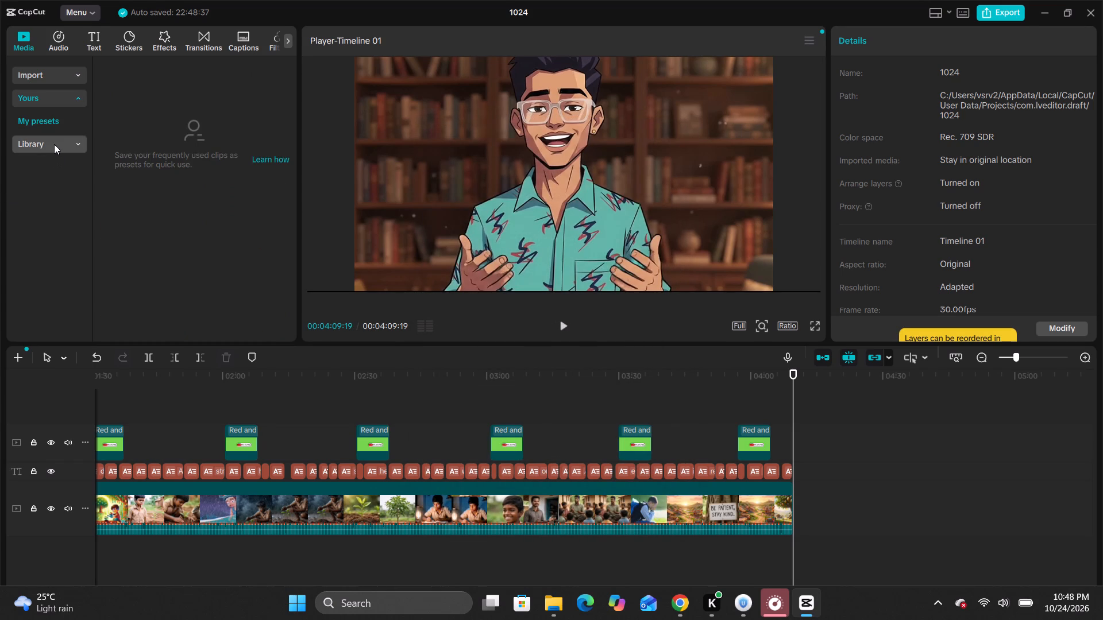
left_click(54, 144)
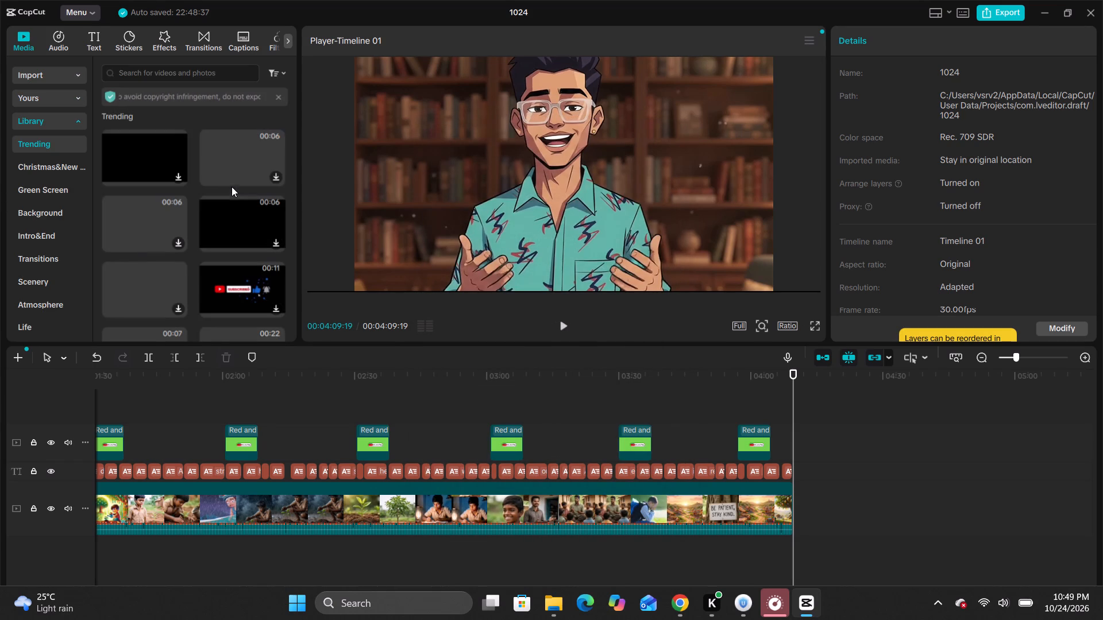
left_click(179, 176)
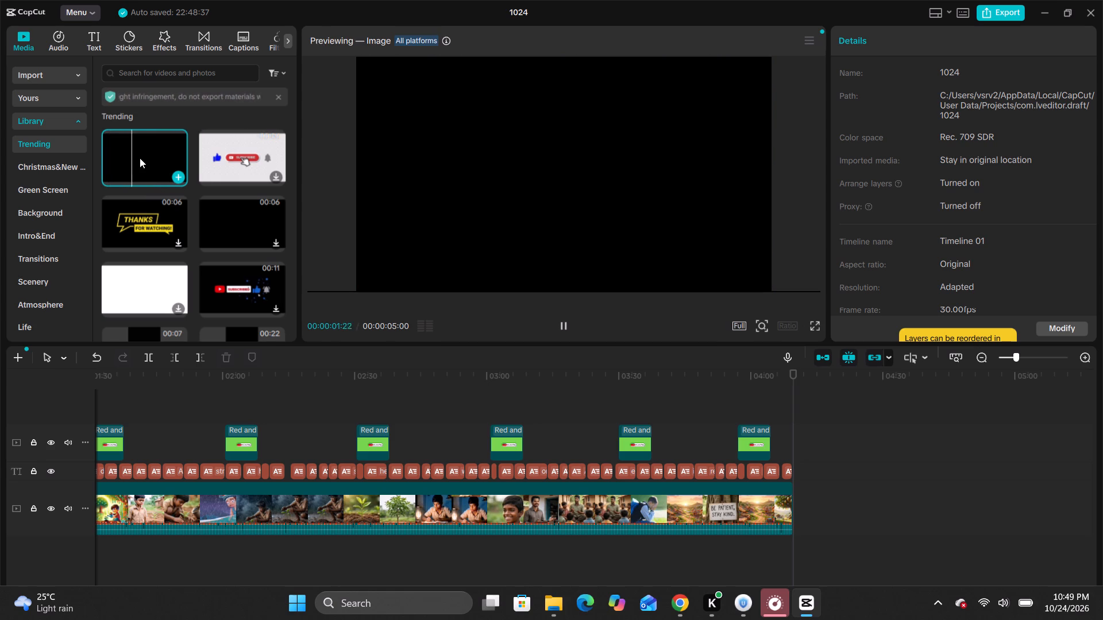
left_click_drag(140, 158, 820, 478)
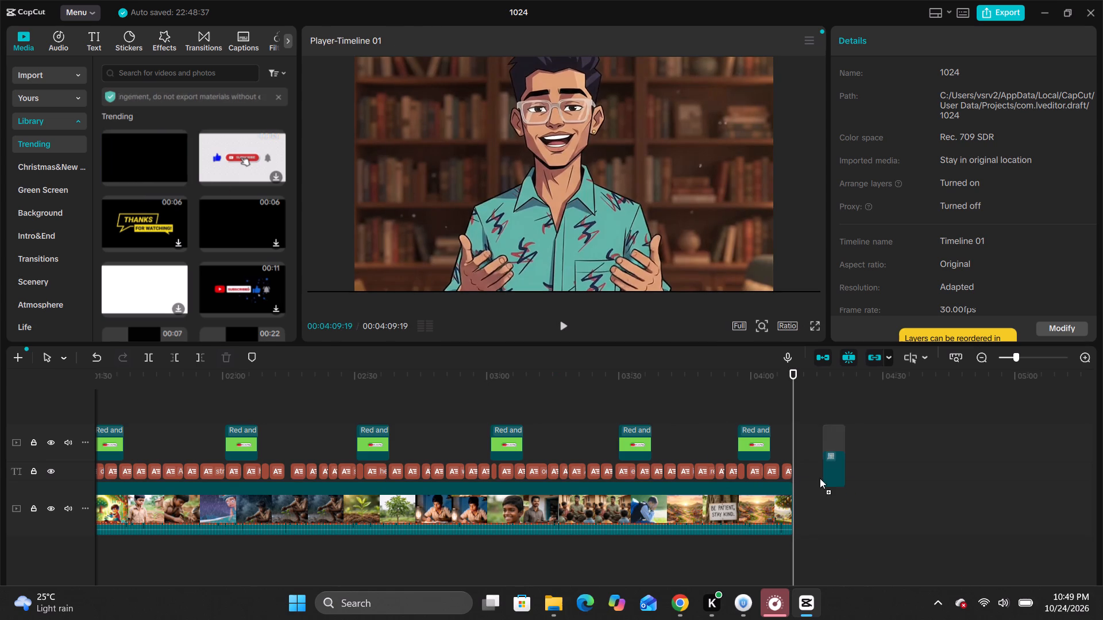
Add the plain black library clip to the end of the main track, directly after the narrator's closing at 00:04:09:19.
left_click_drag(820, 478, 801, 500)
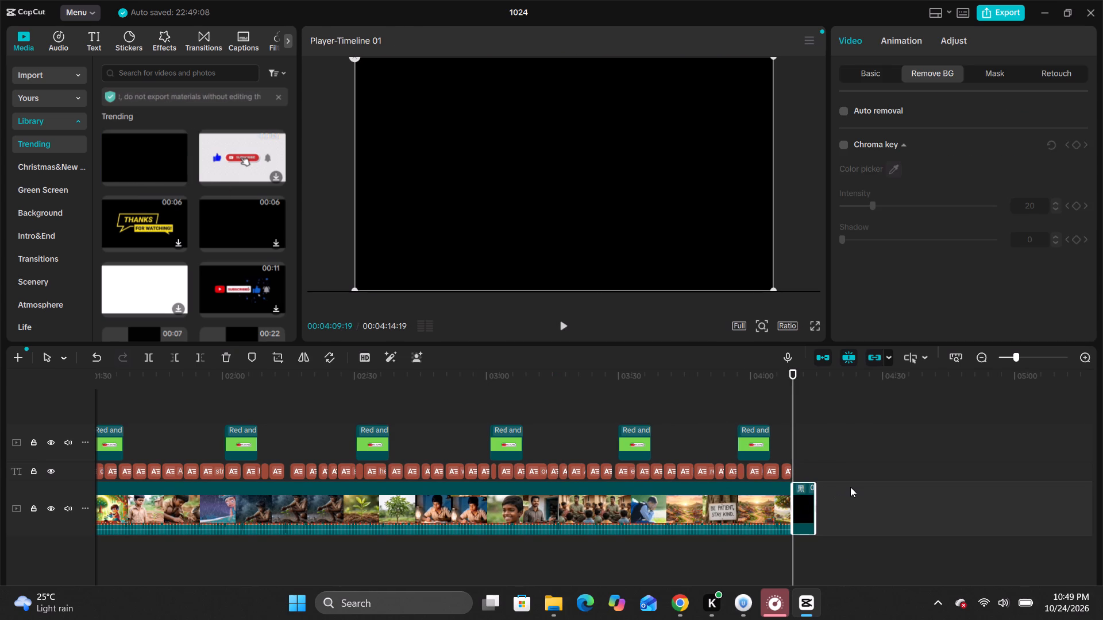
Place the Red and White Minimalist Subscribe Button video above the black end clip, with both running 00:00:09:24.
scroll(850, 487, "up", 17, "ctrl")
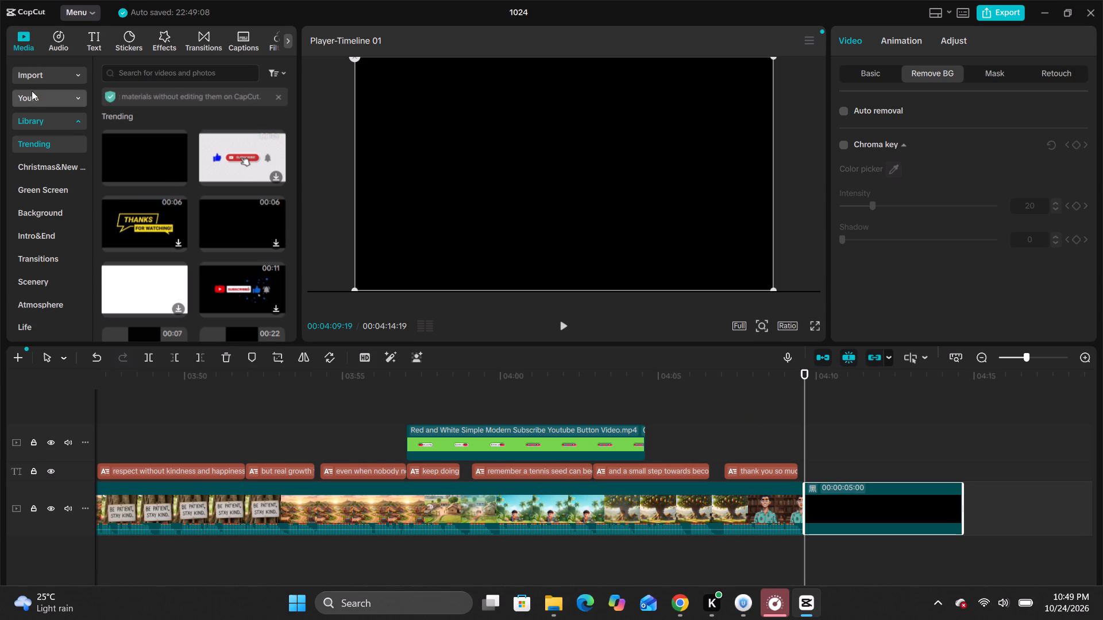
left_click(35, 75)
scroll(180, 244, "down", 3)
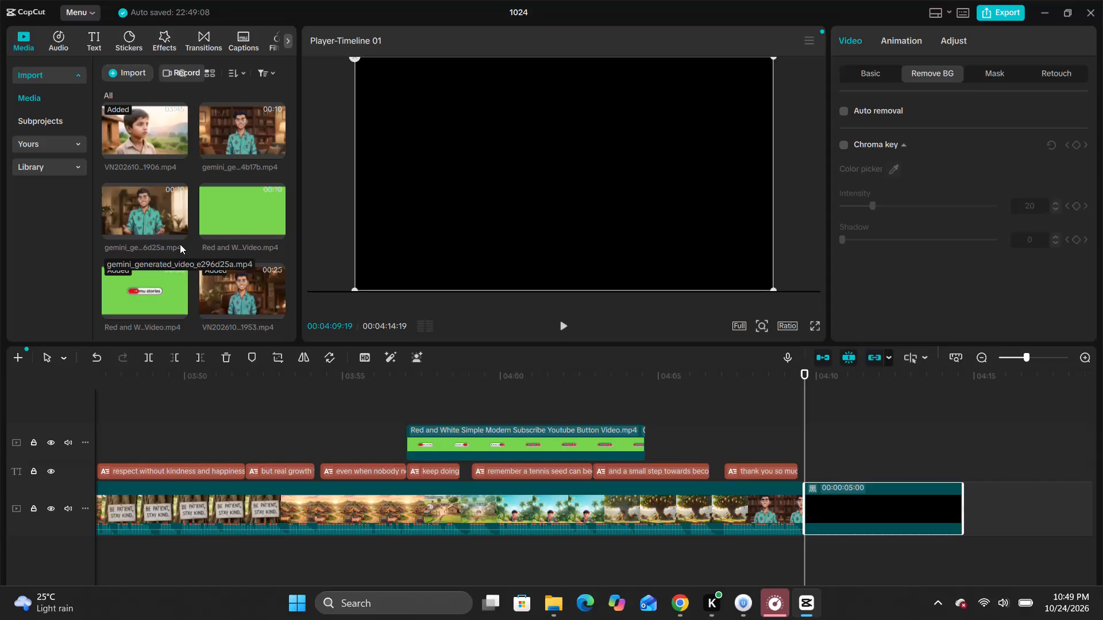
Place the Red and White Minimalist Subscribe Button video on its own overlay track, starting at 00:04:09:19 with the black end clip.
left_click_drag(235, 211, 838, 480)
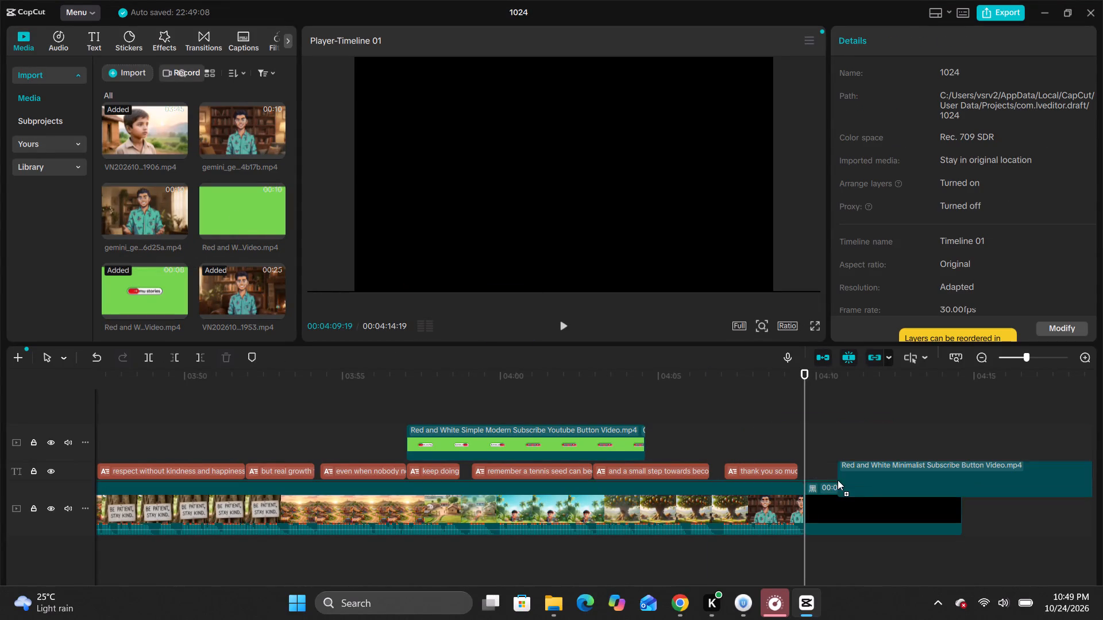
left_click_drag(838, 480, 808, 462)
left_click_drag(840, 472, 847, 490)
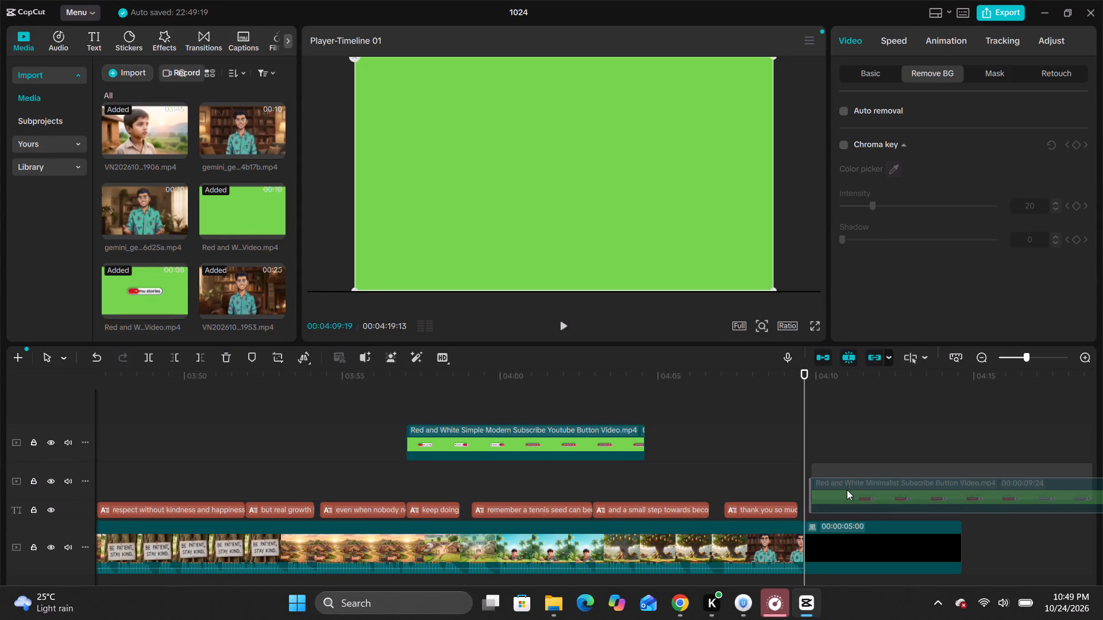
left_click_drag(847, 490, 846, 495)
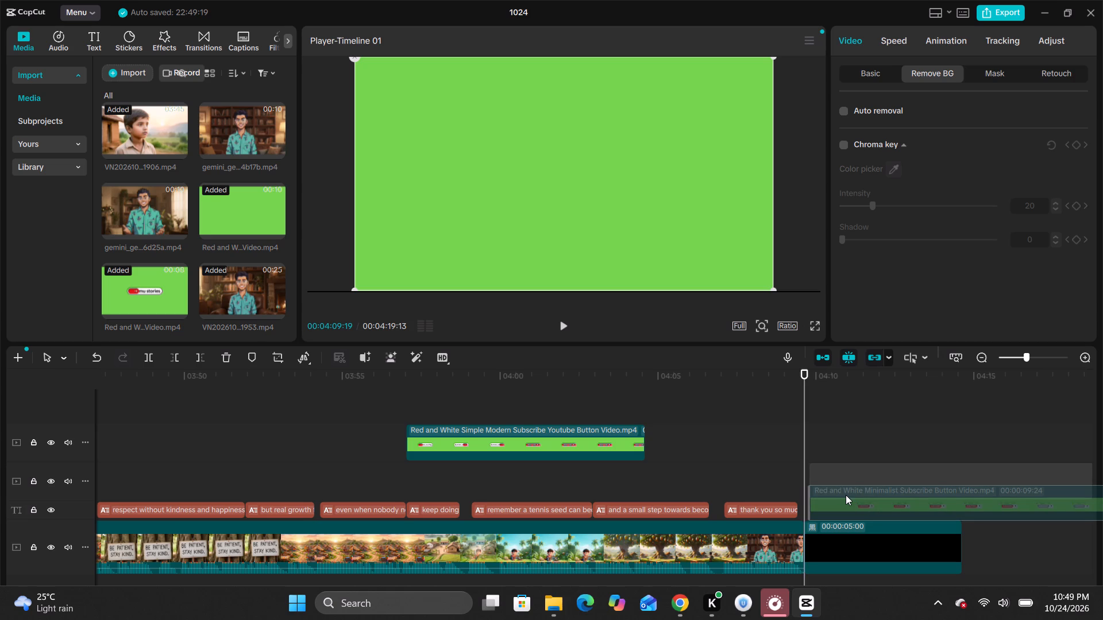
left_click_drag(846, 495, 843, 497)
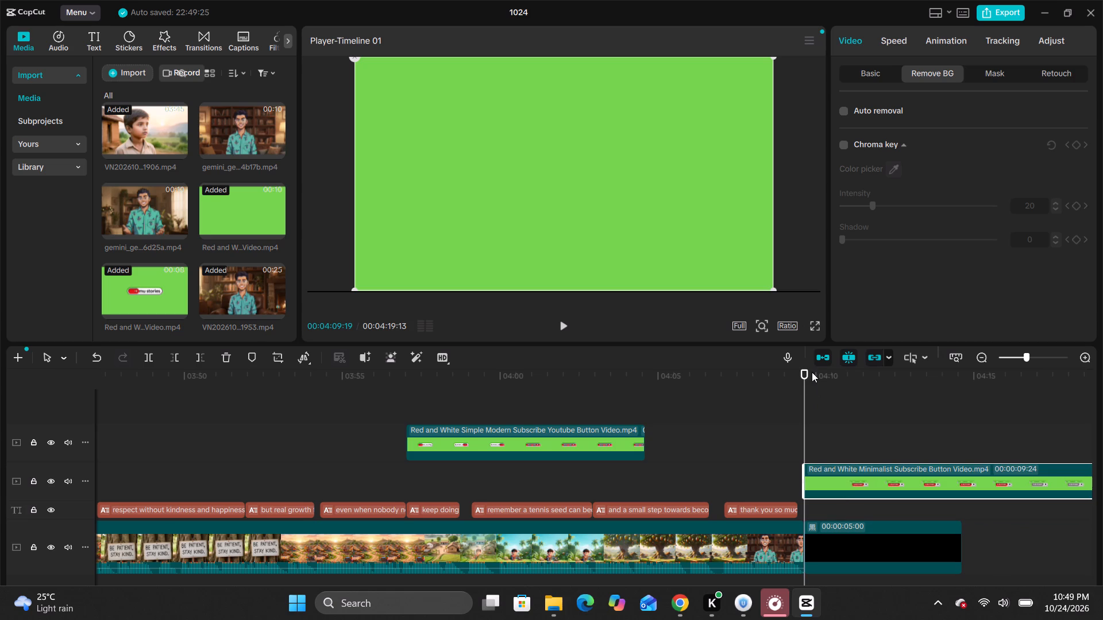
Extend the black end clip to 00:00:09:24 so it ends together with the minimalist subscribe overlay.
left_click_drag(801, 371, 1053, 390)
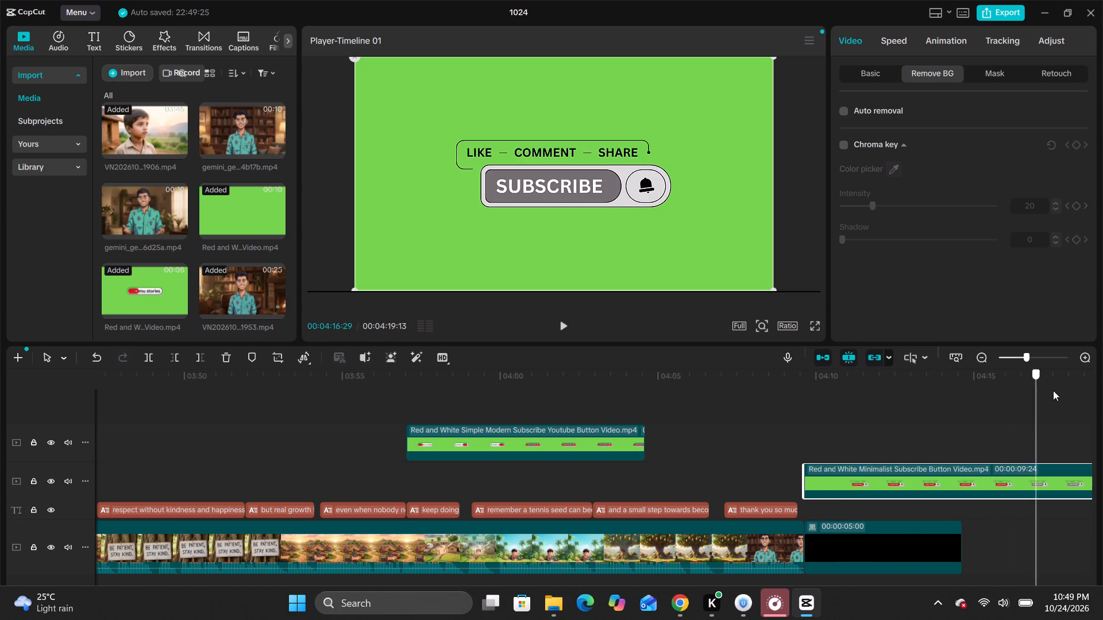
left_click_drag(1053, 390, 1097, 394)
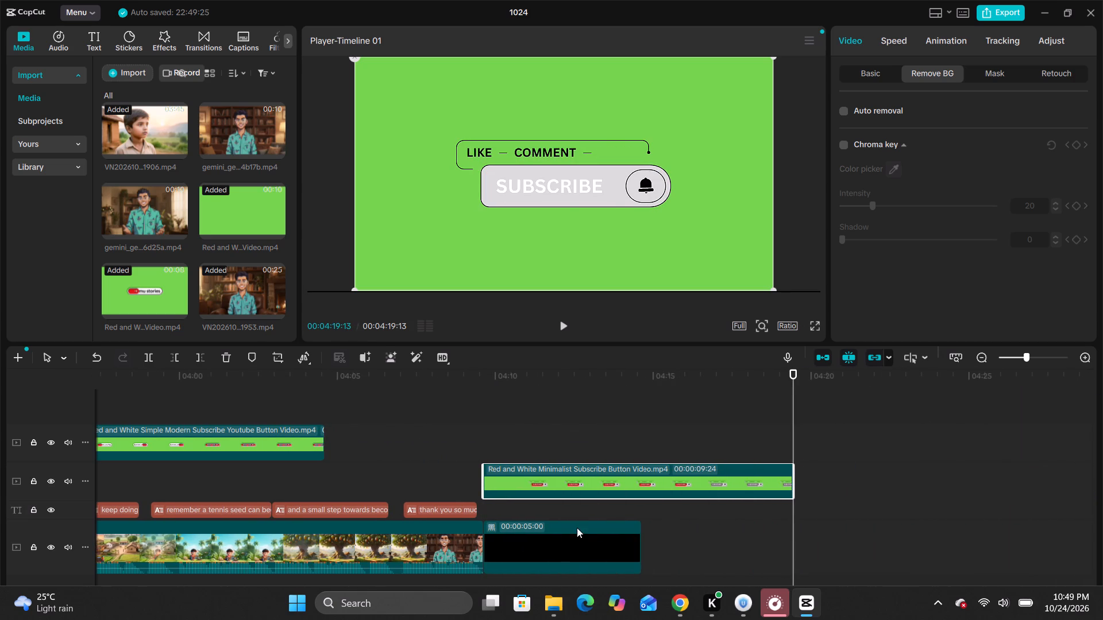
left_click(577, 528)
left_click_drag(641, 545, 729, 545)
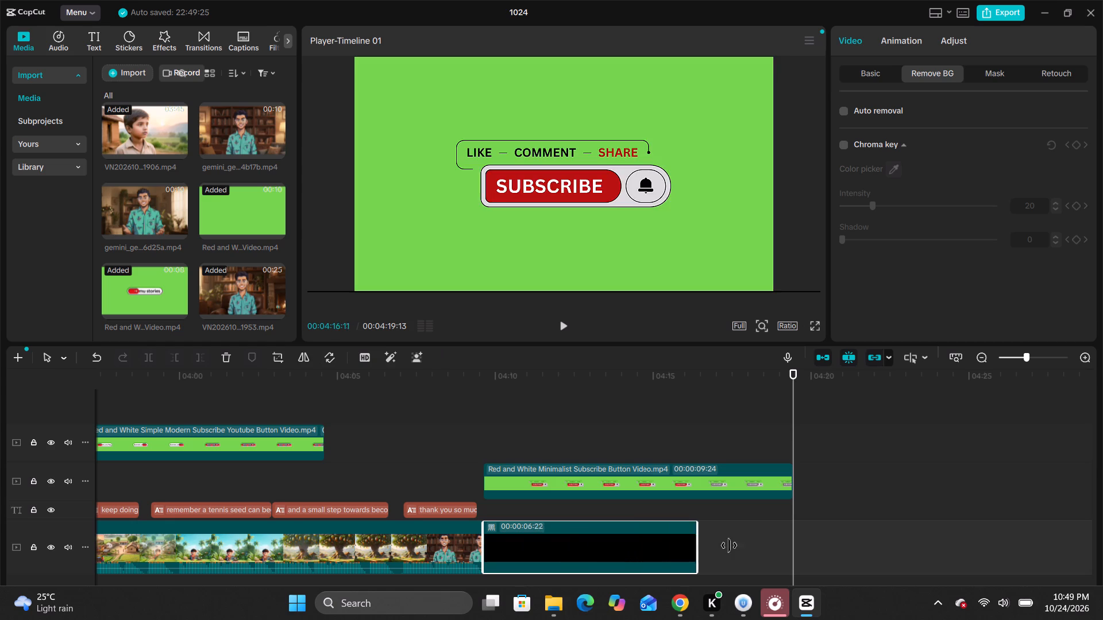
left_click_drag(729, 545, 793, 543)
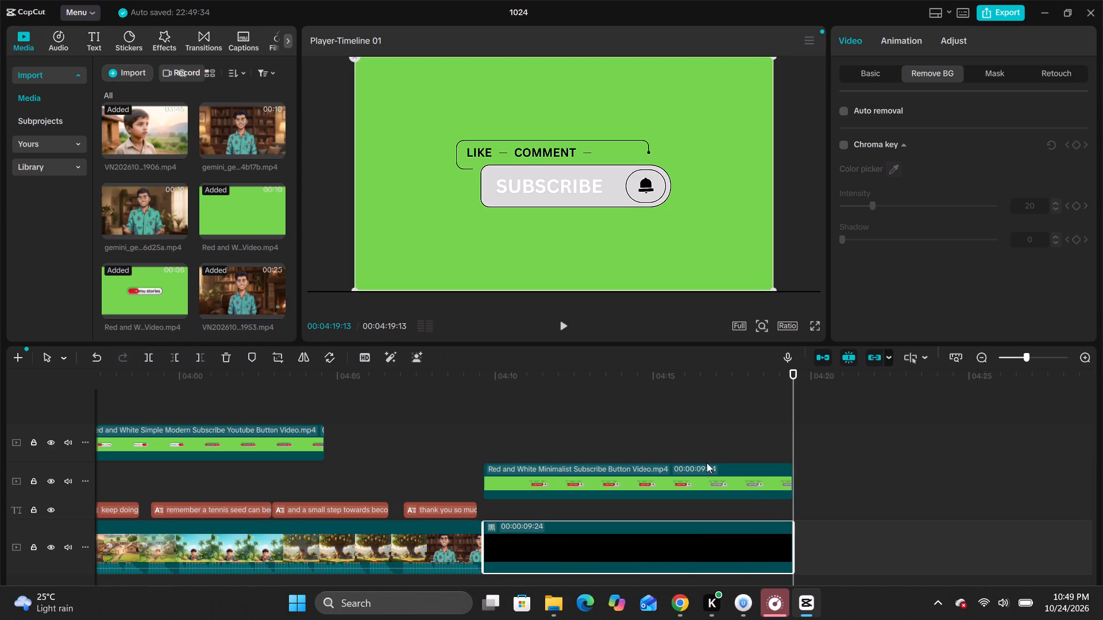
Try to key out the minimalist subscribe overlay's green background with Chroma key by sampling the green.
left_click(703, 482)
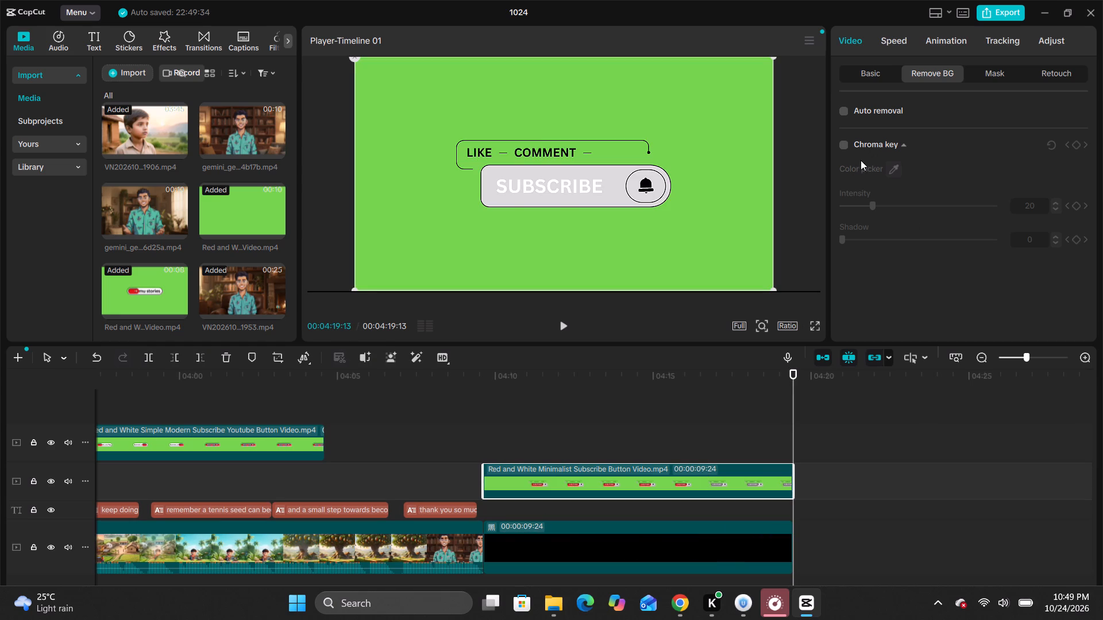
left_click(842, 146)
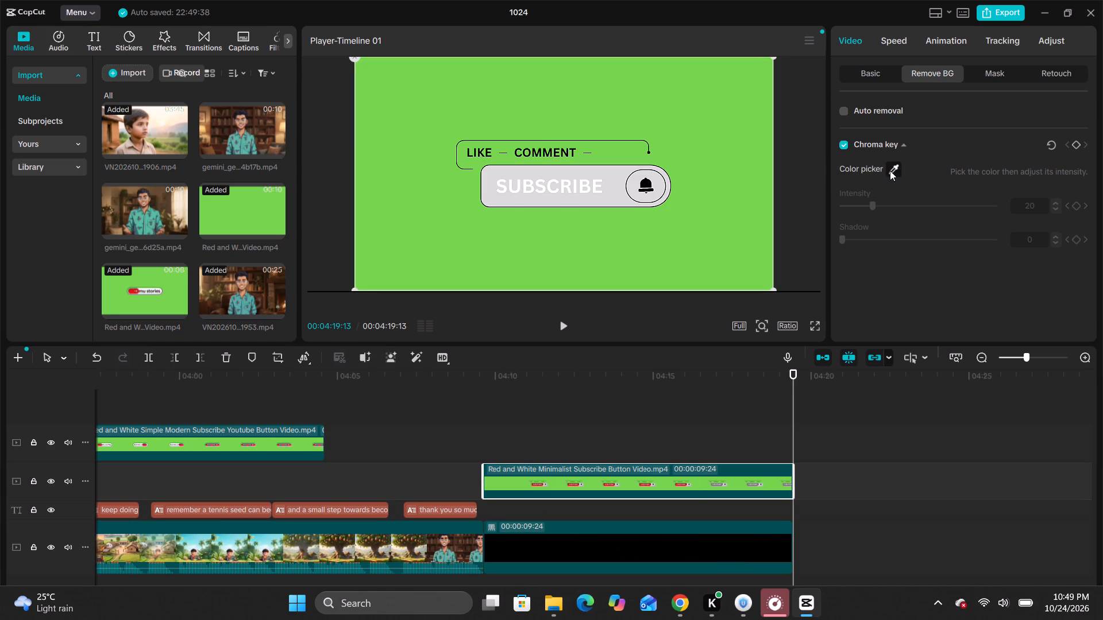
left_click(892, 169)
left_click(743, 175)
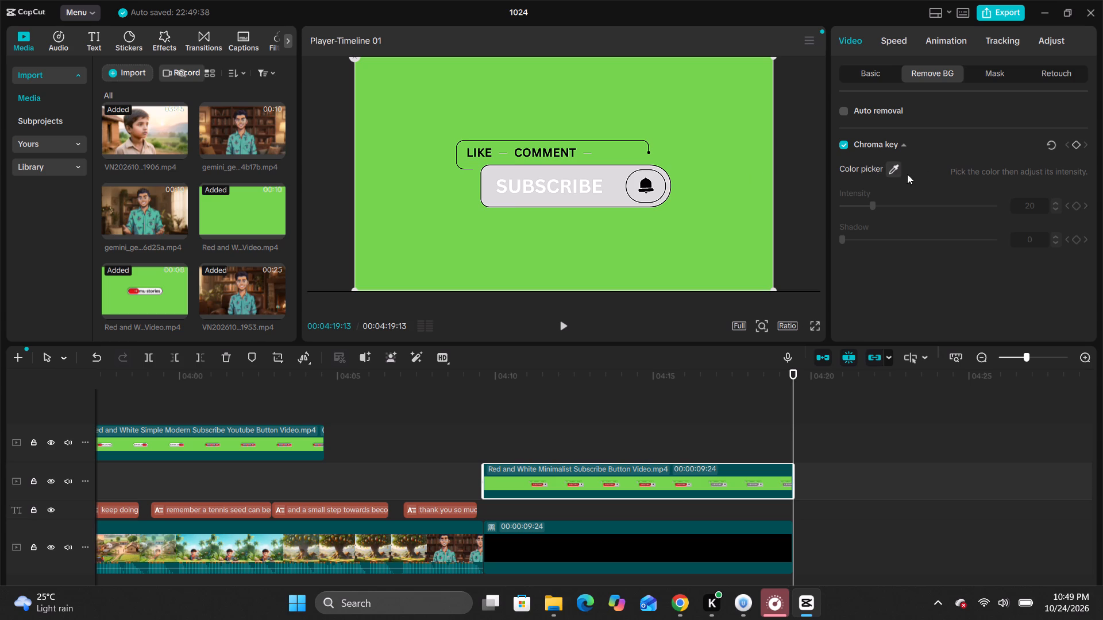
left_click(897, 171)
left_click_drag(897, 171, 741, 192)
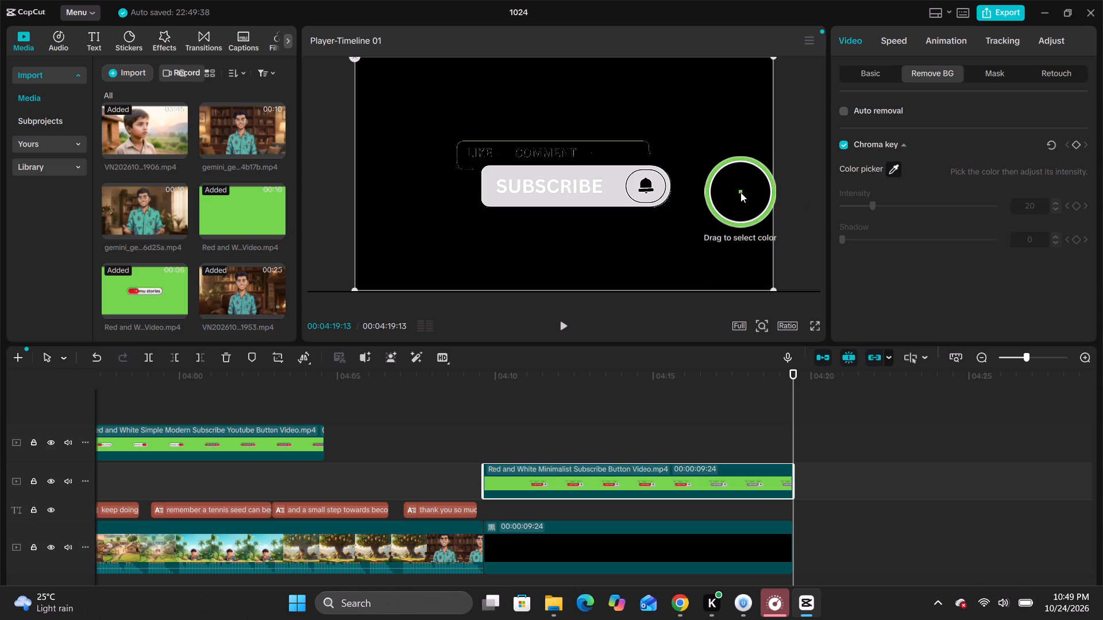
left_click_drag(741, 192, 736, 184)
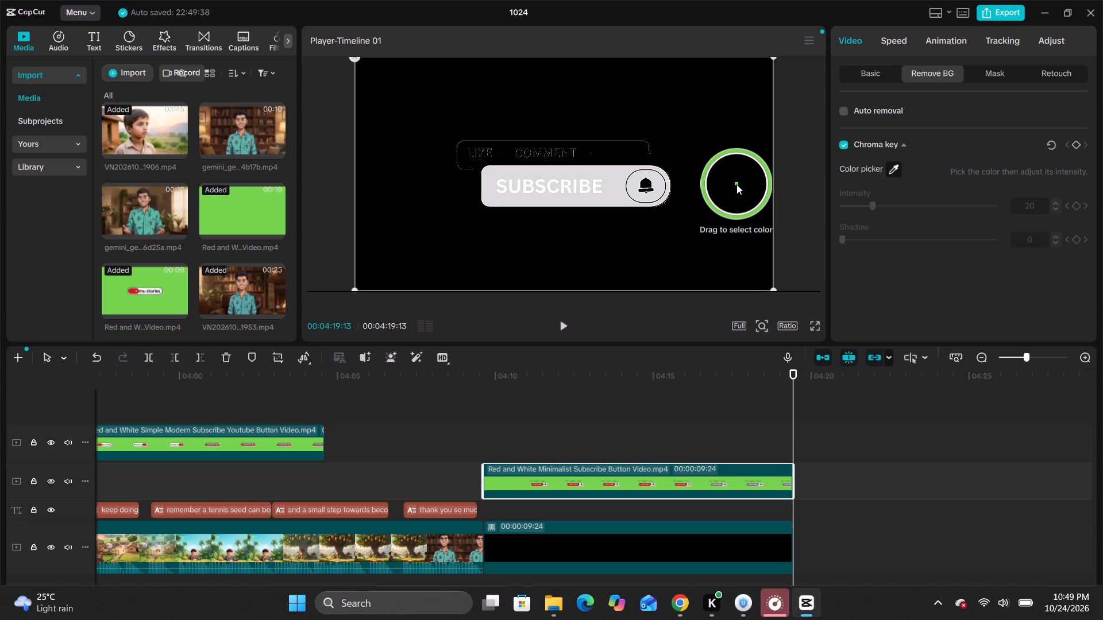
Replace the black end clip on the main track with the plain white clip from the Trending library.
left_click(672, 548)
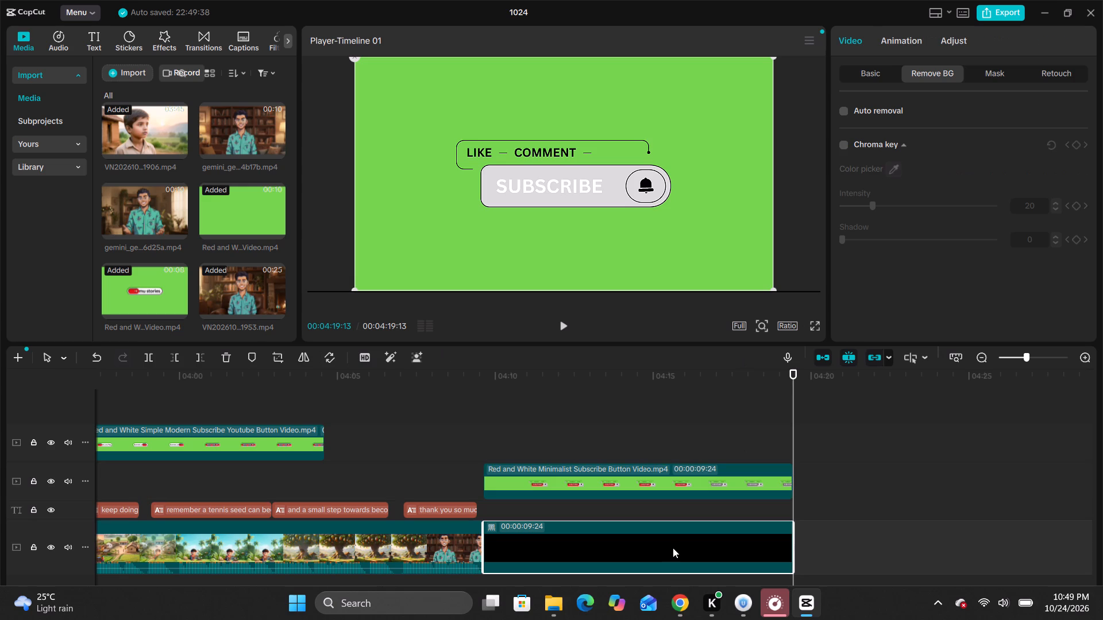
left_click(46, 168)
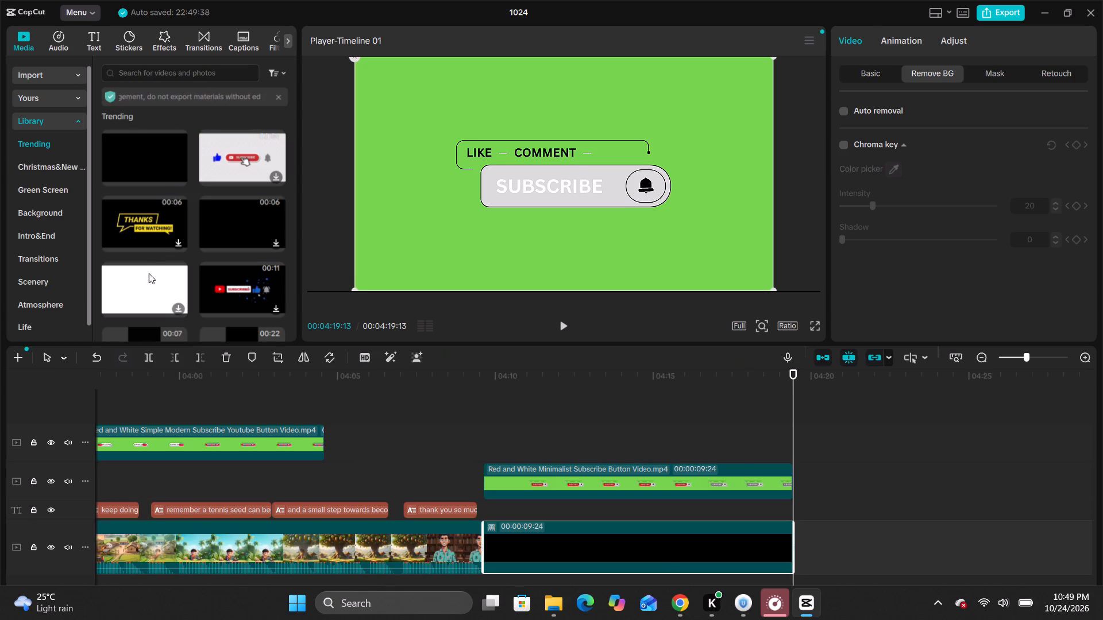
left_click(180, 311)
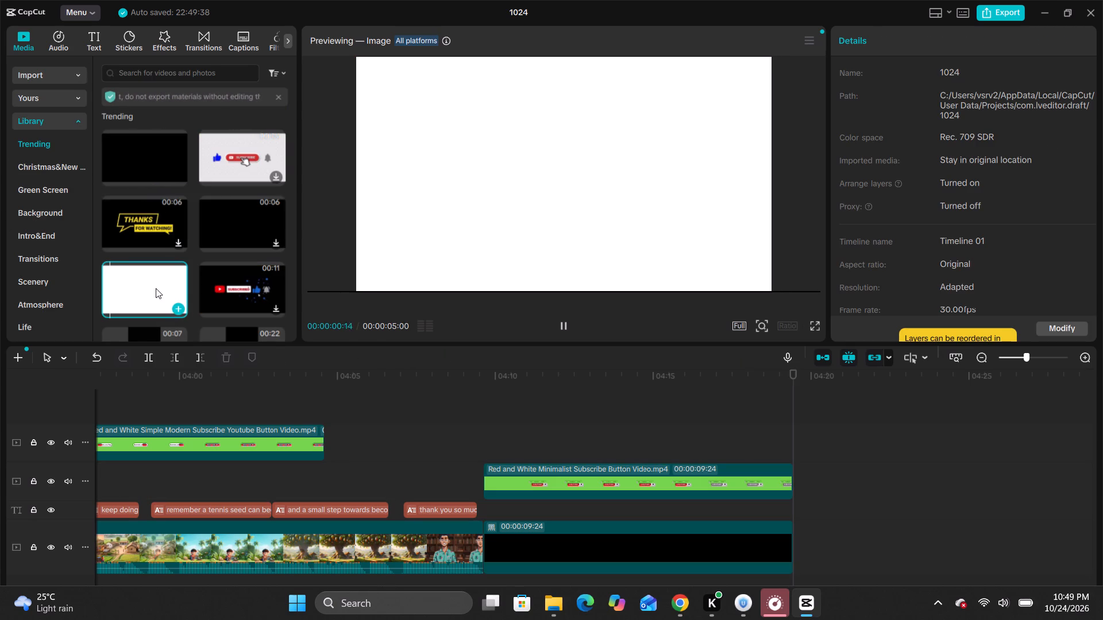
left_click_drag(145, 285, 526, 524)
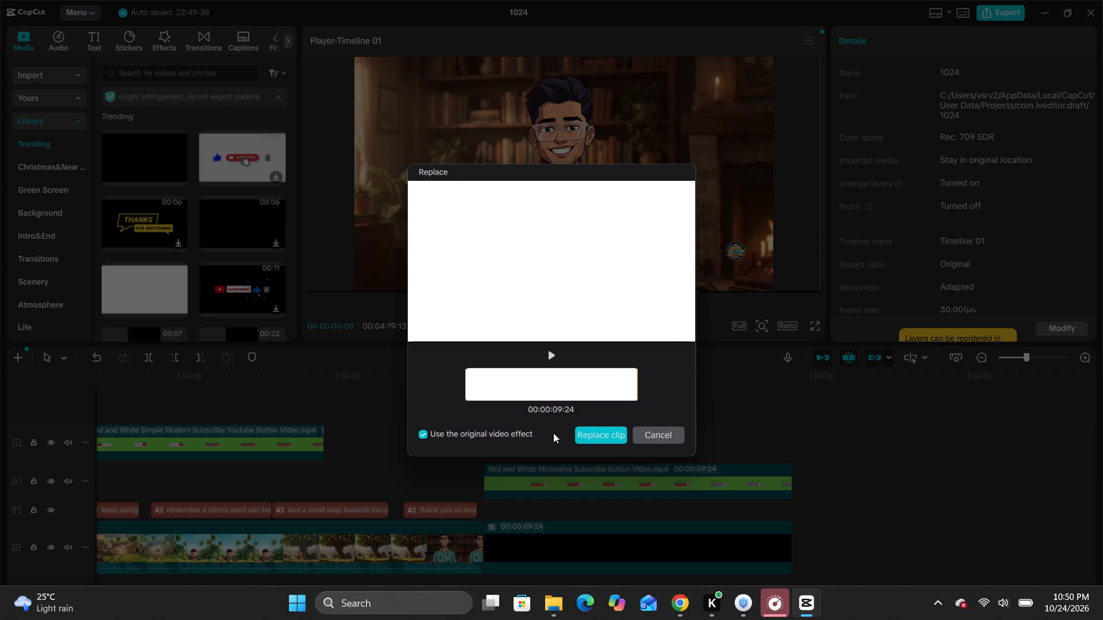
Replace the black end clip with the plain white clip, keeping the original video effect.
left_click(591, 437)
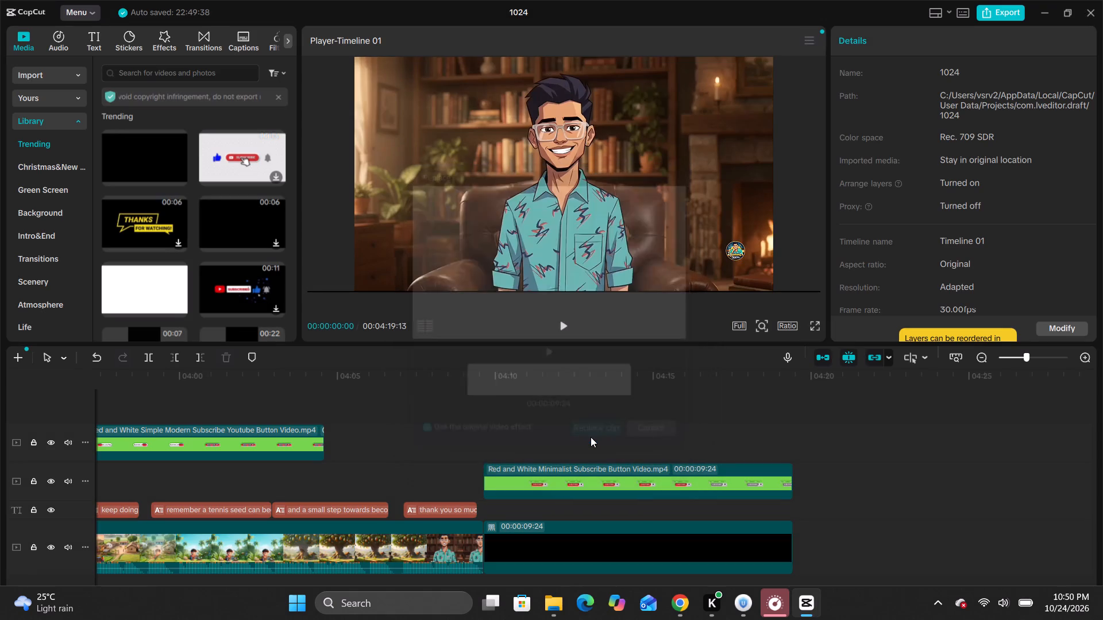
Play back the ending from 00:04:08:23 to check the minimalist subscribe overlay, and select that overlay.
left_click(456, 451)
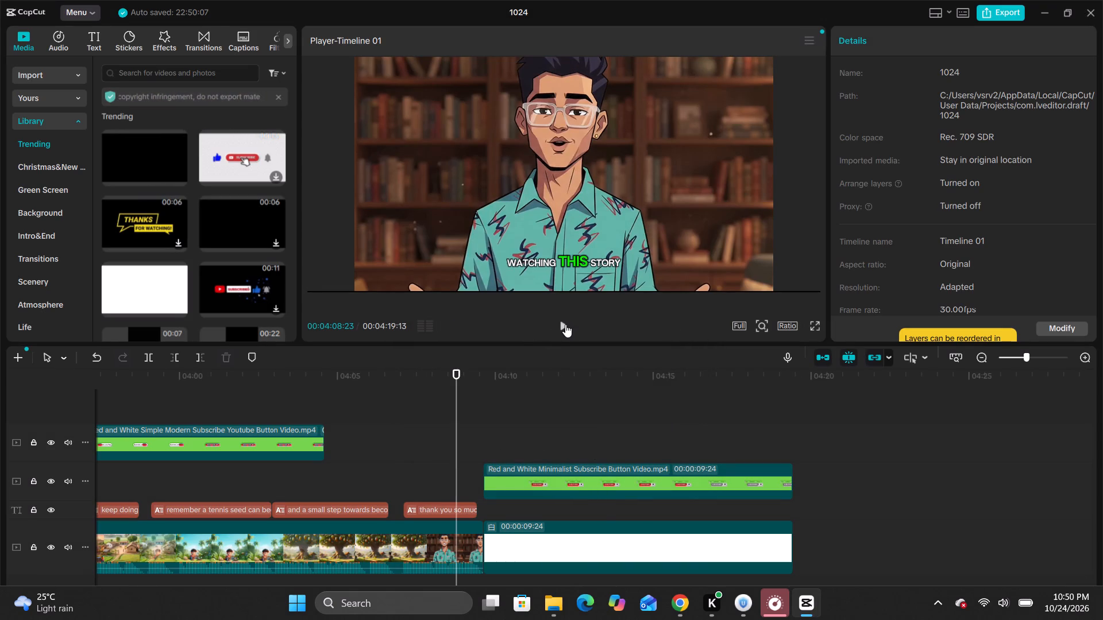
left_click(564, 325)
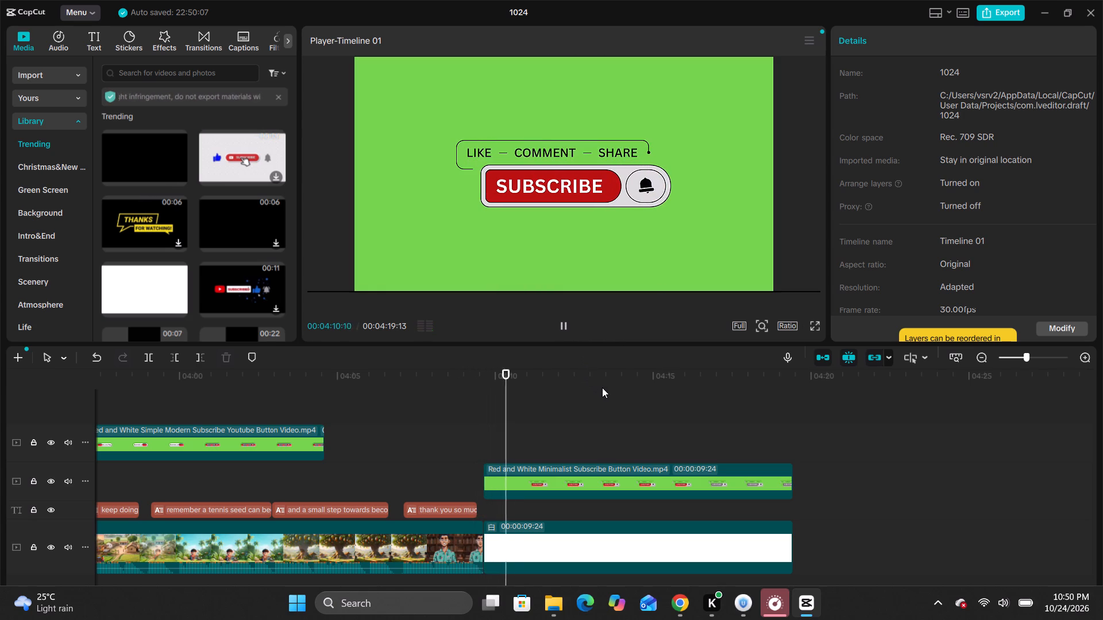
left_click(620, 484)
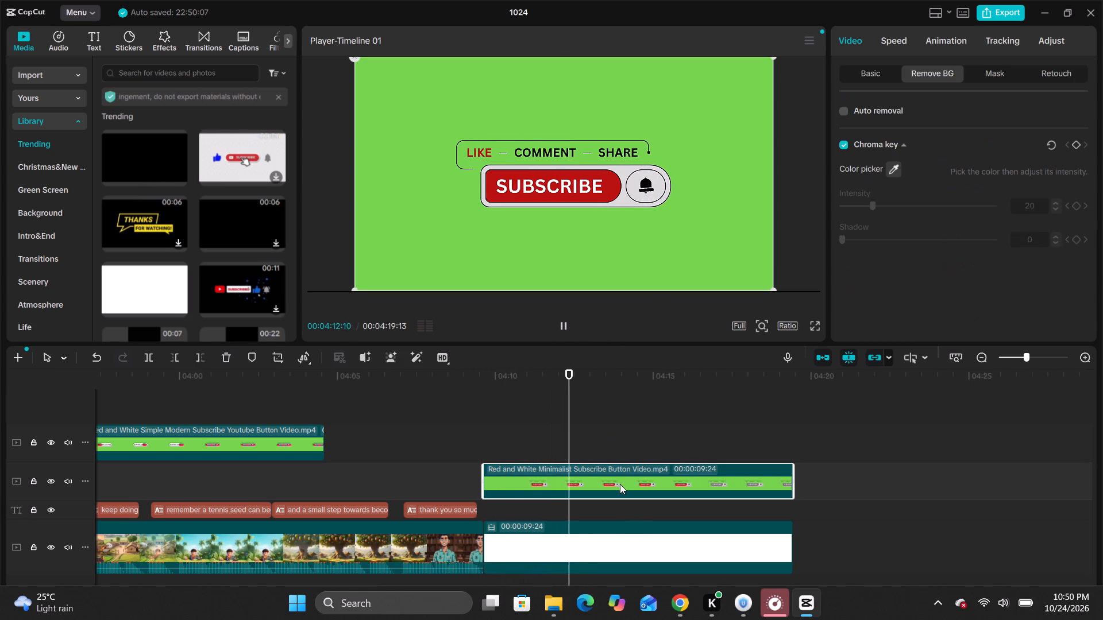
left_click(618, 472)
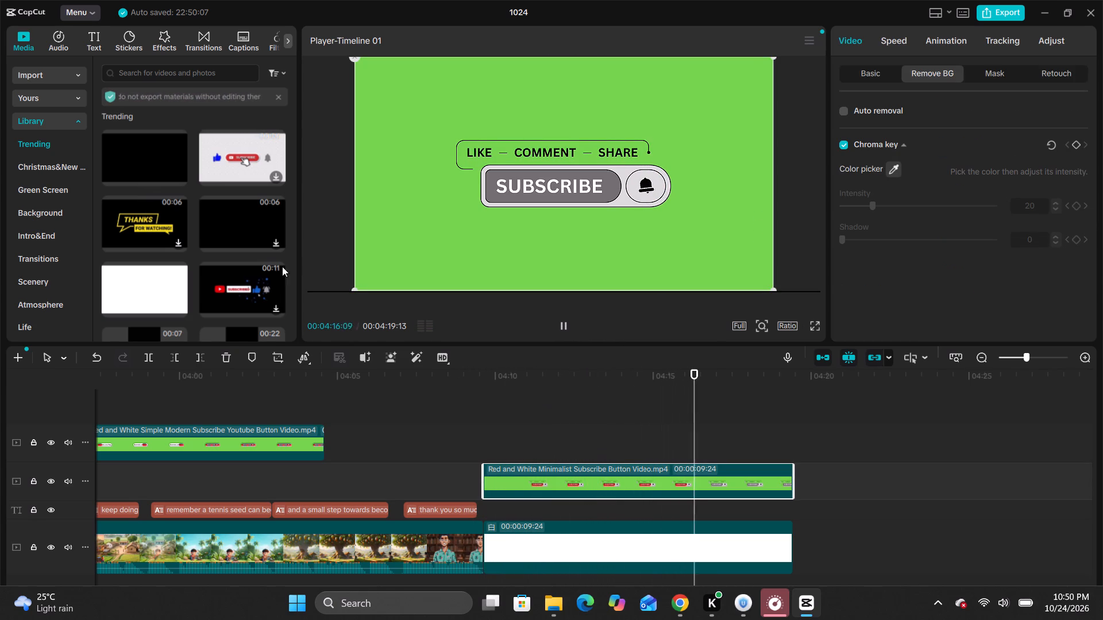
Browse the Trending library media for further end-screen material.
scroll(192, 259, "down", 5)
scroll(191, 258, "up", 3)
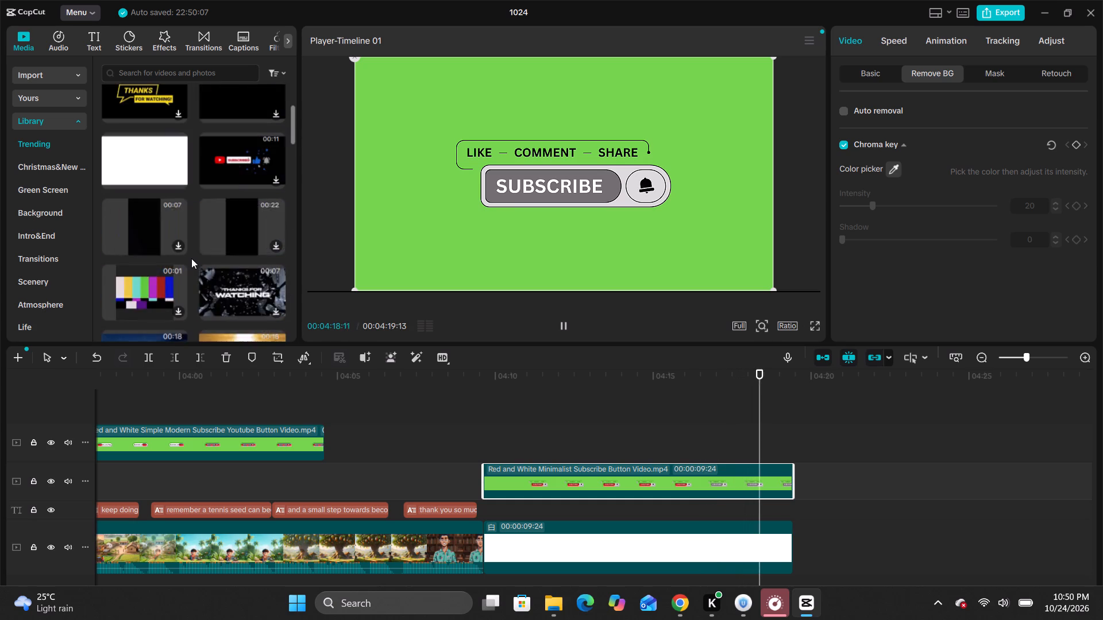
scroll(191, 258, "up", 1)
scroll(191, 258, "down", 8)
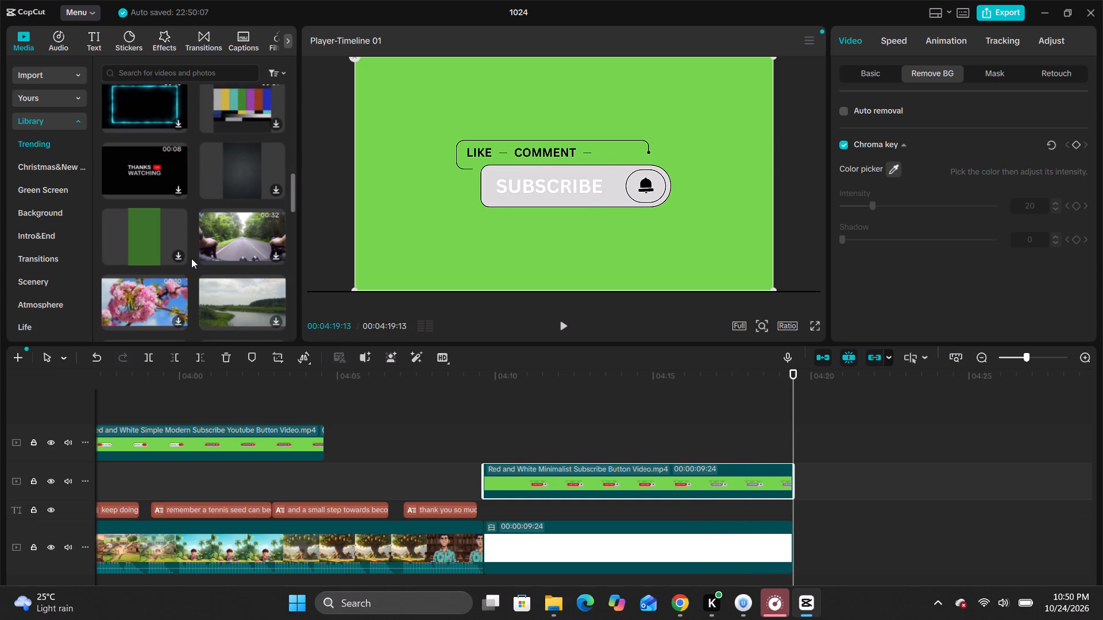
scroll(191, 258, "down", 6)
scroll(191, 258, "up", 7)
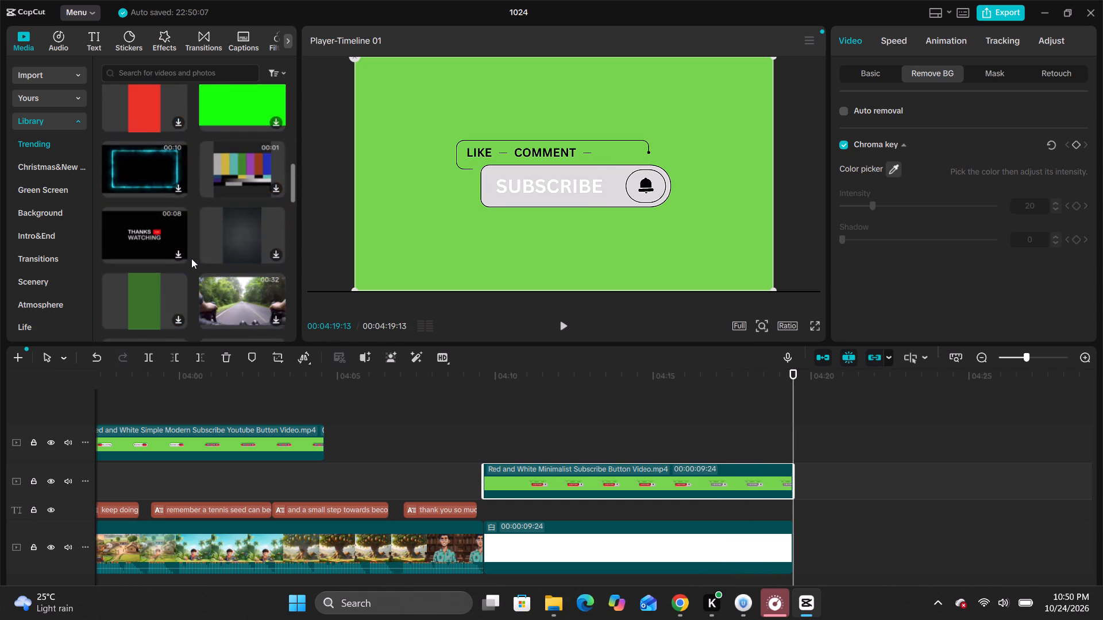
scroll(191, 258, "up", 11)
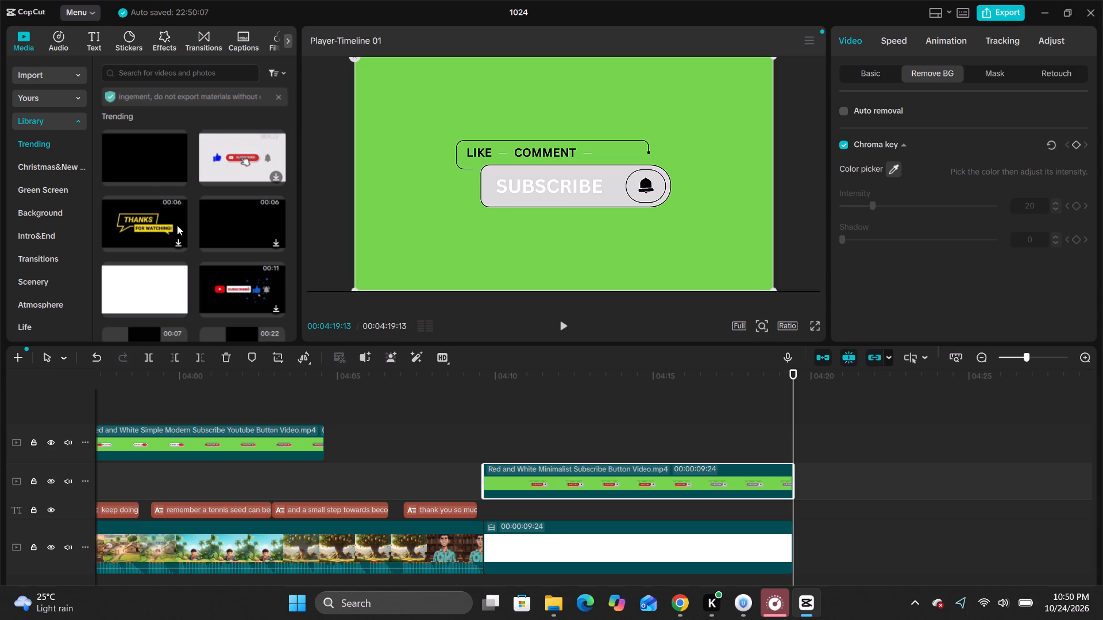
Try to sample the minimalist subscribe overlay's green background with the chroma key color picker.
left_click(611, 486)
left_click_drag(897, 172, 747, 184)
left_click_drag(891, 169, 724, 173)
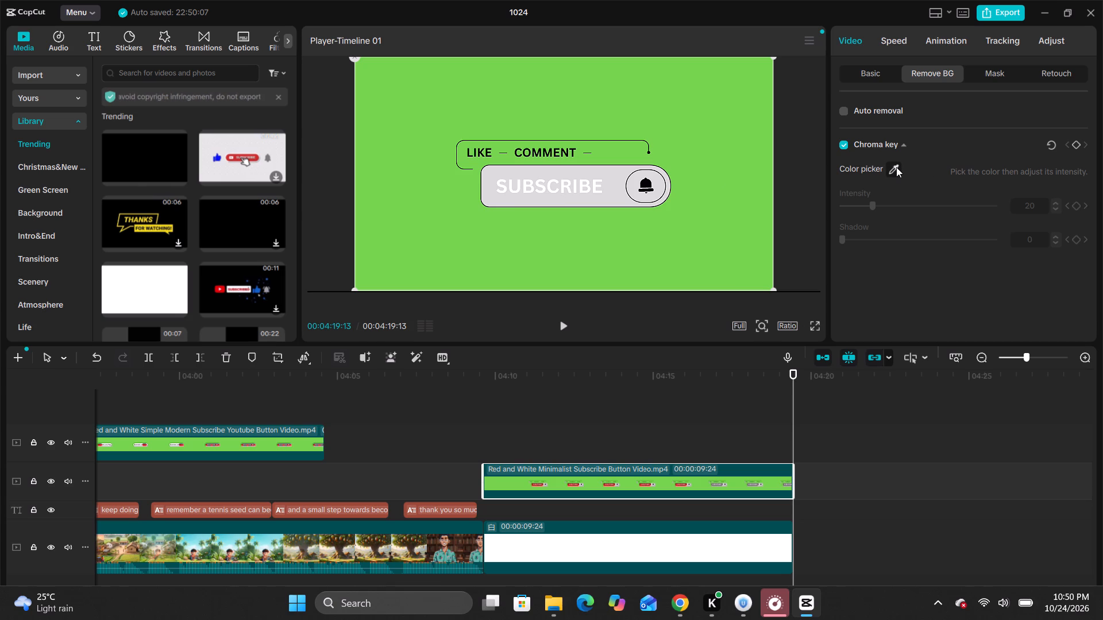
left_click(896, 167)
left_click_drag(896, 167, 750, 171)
Key out the minimalist subscribe overlay's green background by sampling its green with the chroma key color picker at 00:04:14:23.
left_click(523, 403)
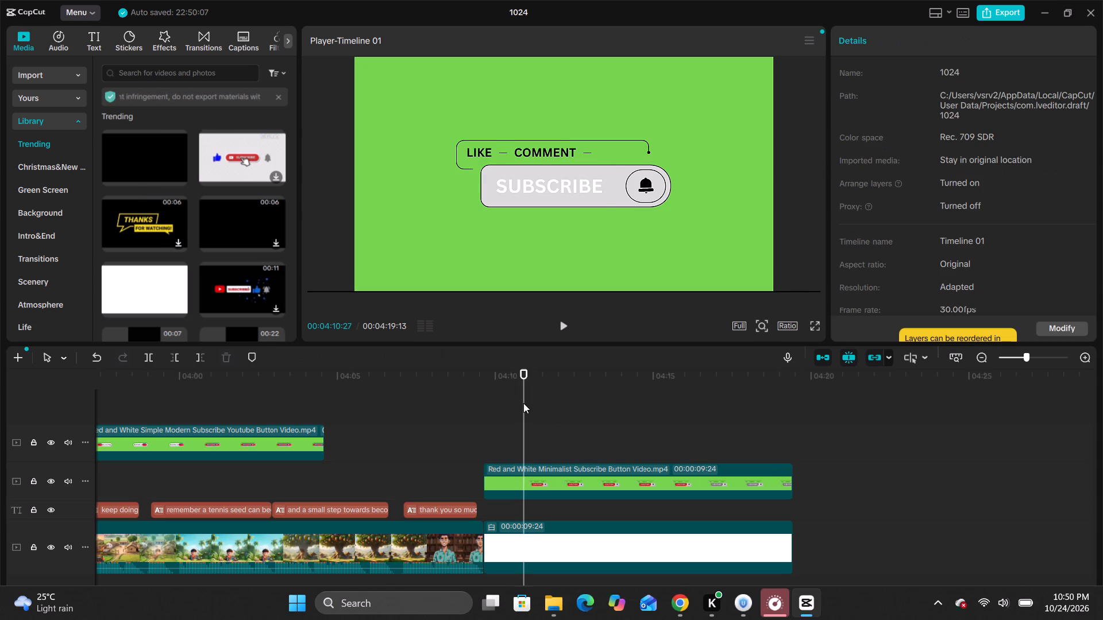
left_click(566, 332)
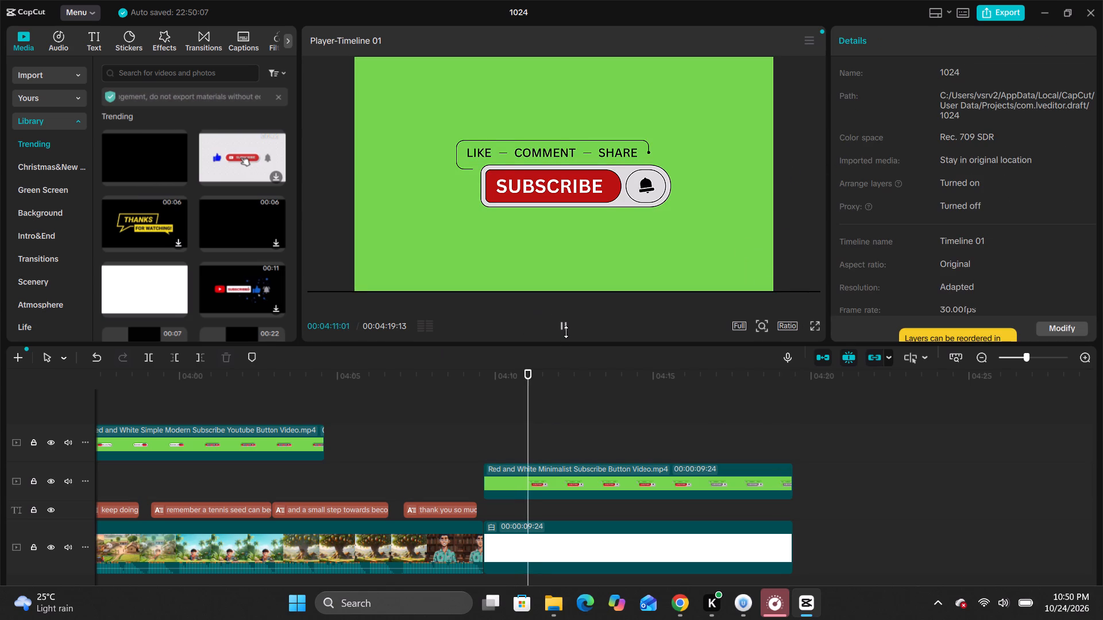
left_click(572, 467)
left_click(571, 478)
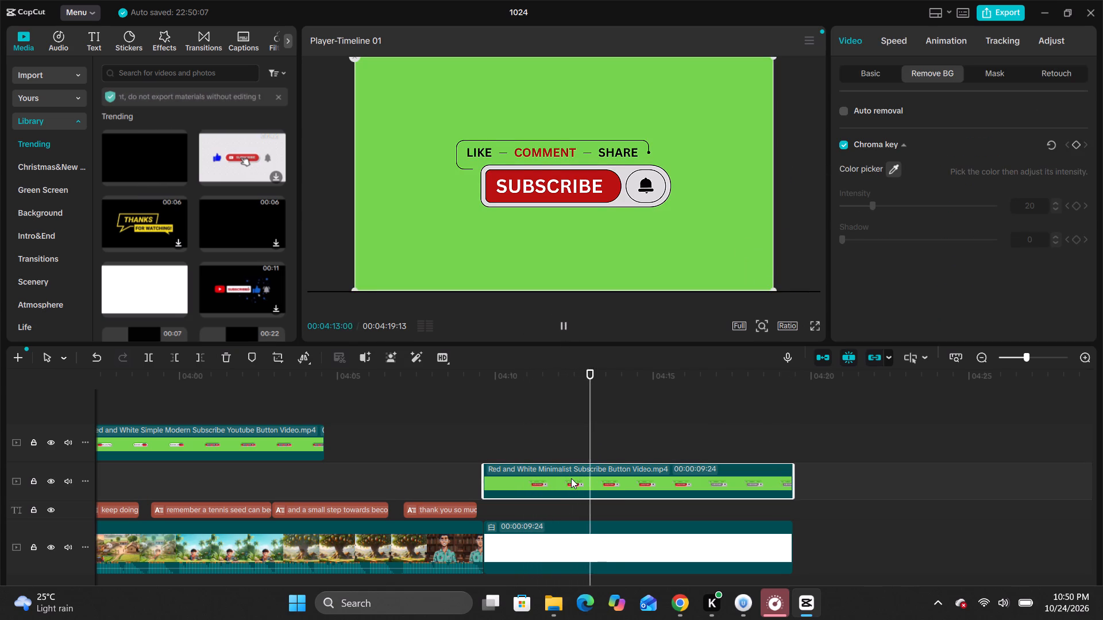
left_click(896, 166)
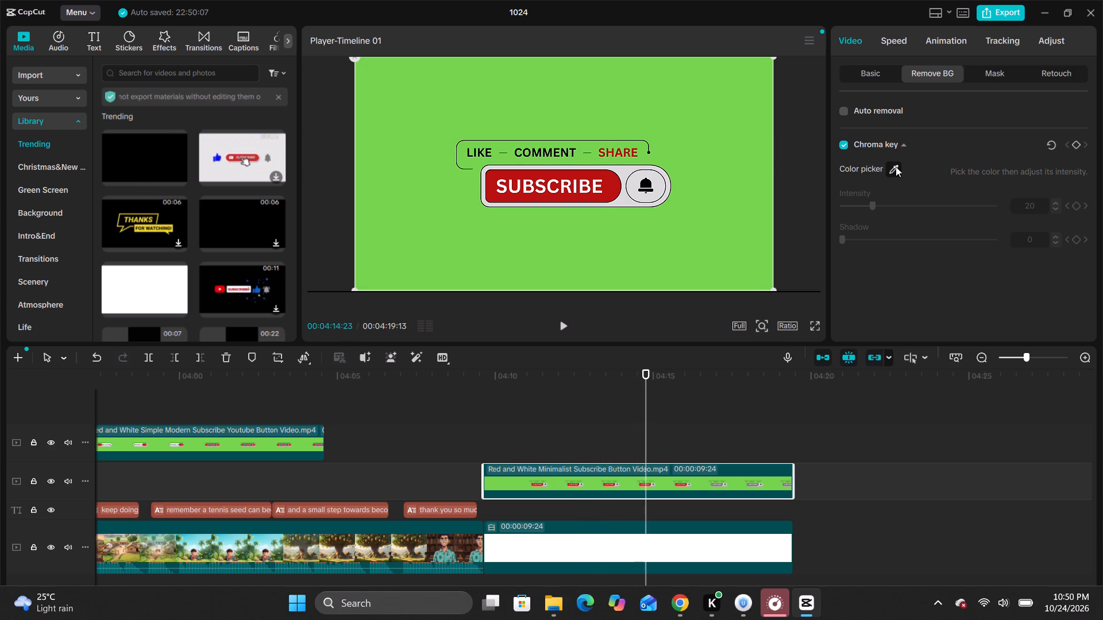
left_click_drag(896, 166, 740, 171)
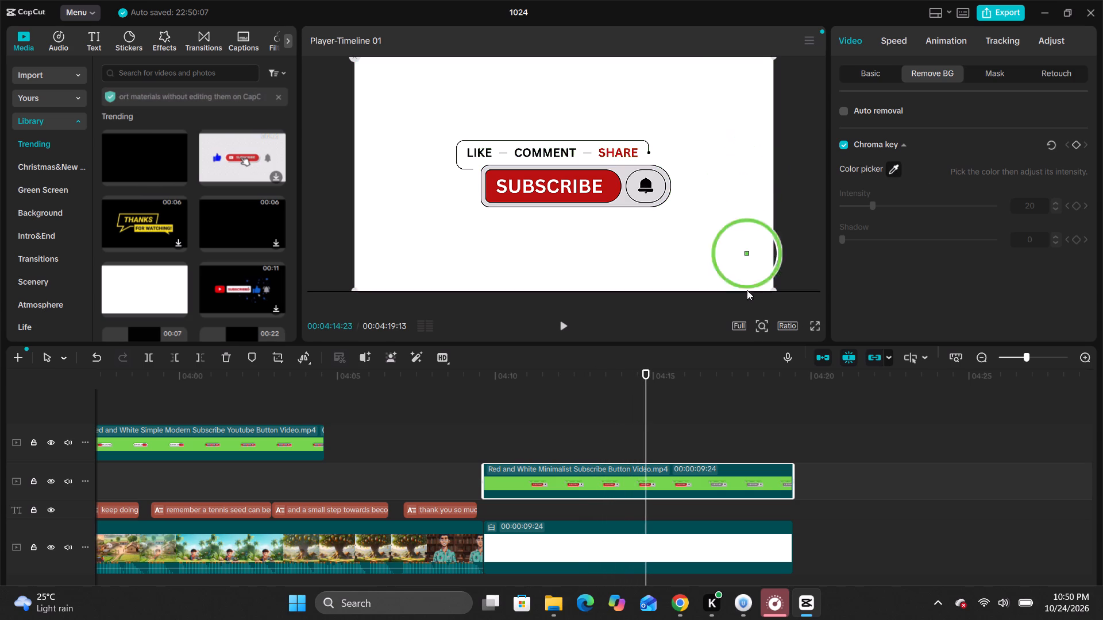
left_click(746, 235)
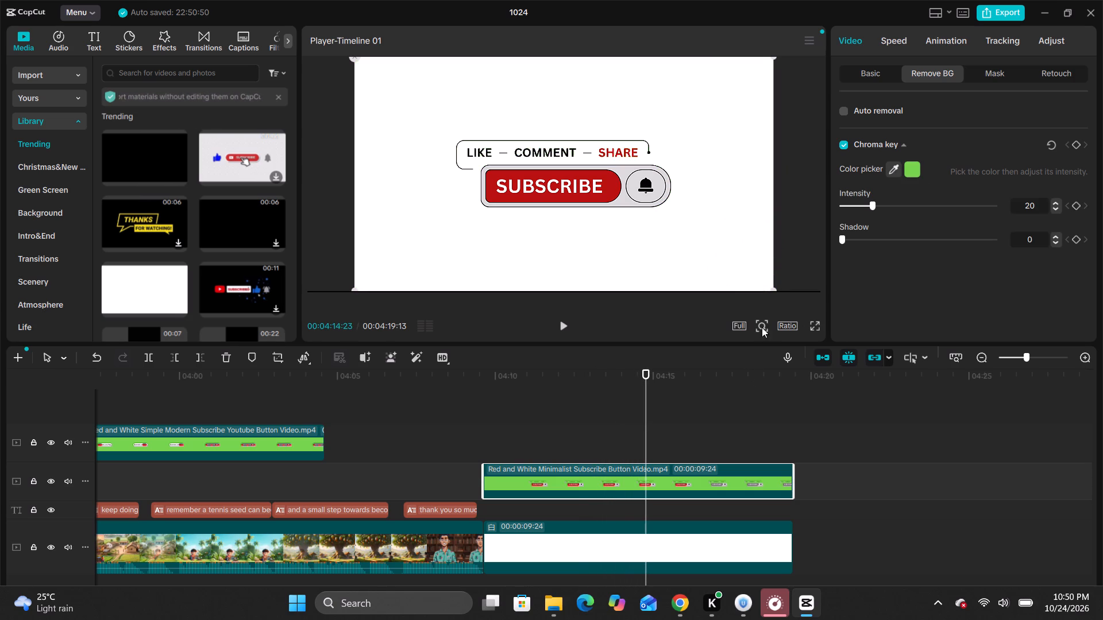
Play back the keyed minimalist subscribe overlay over the white clip to the end of the video.
left_click(751, 481)
left_click(563, 326)
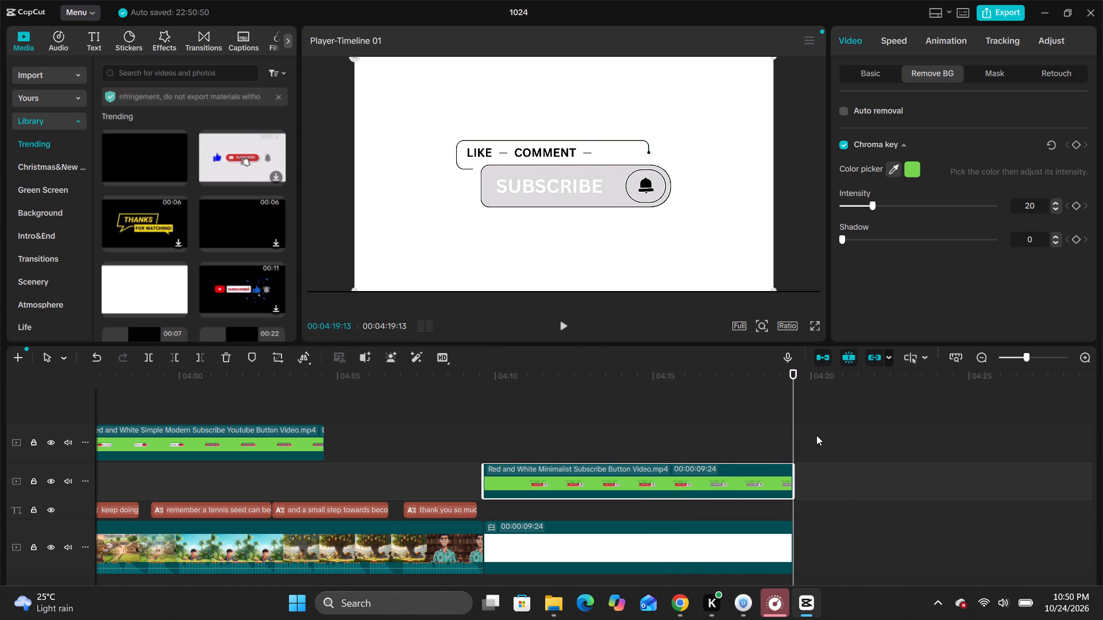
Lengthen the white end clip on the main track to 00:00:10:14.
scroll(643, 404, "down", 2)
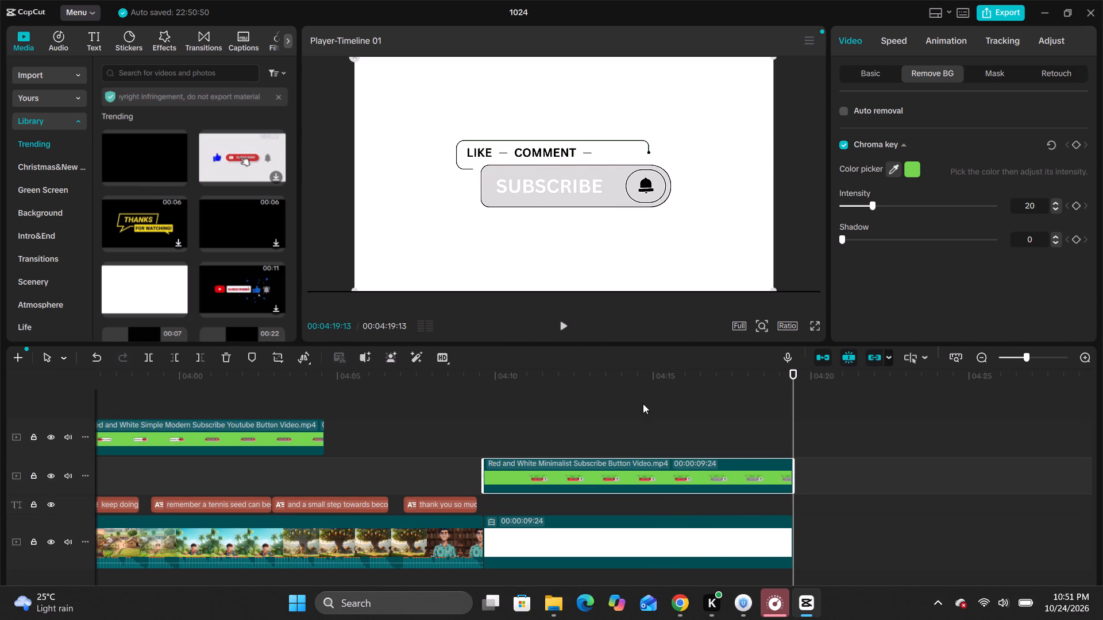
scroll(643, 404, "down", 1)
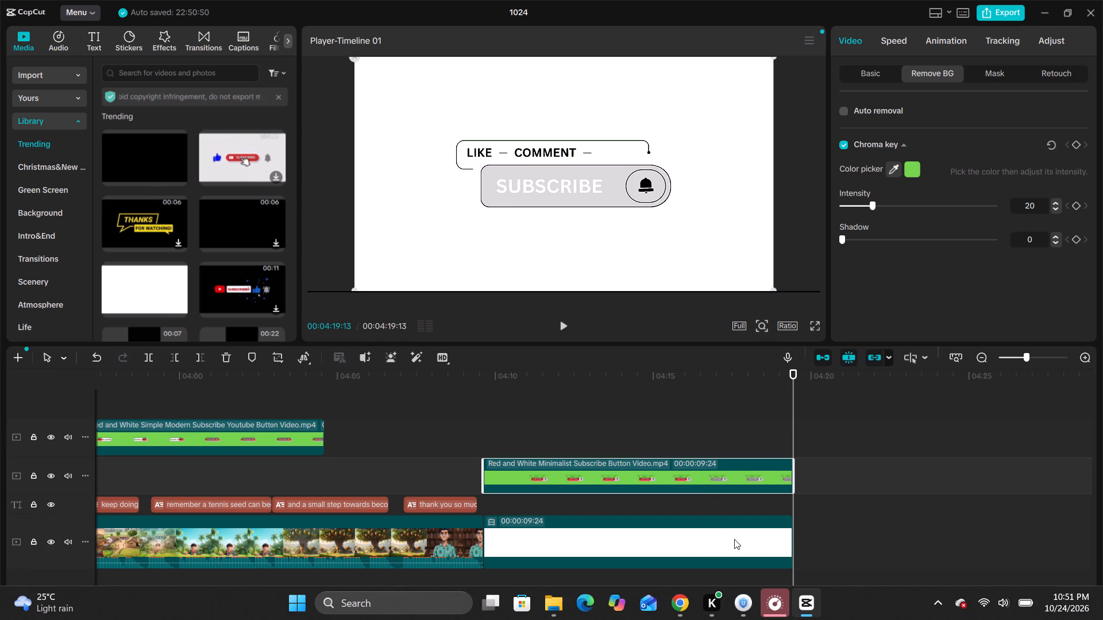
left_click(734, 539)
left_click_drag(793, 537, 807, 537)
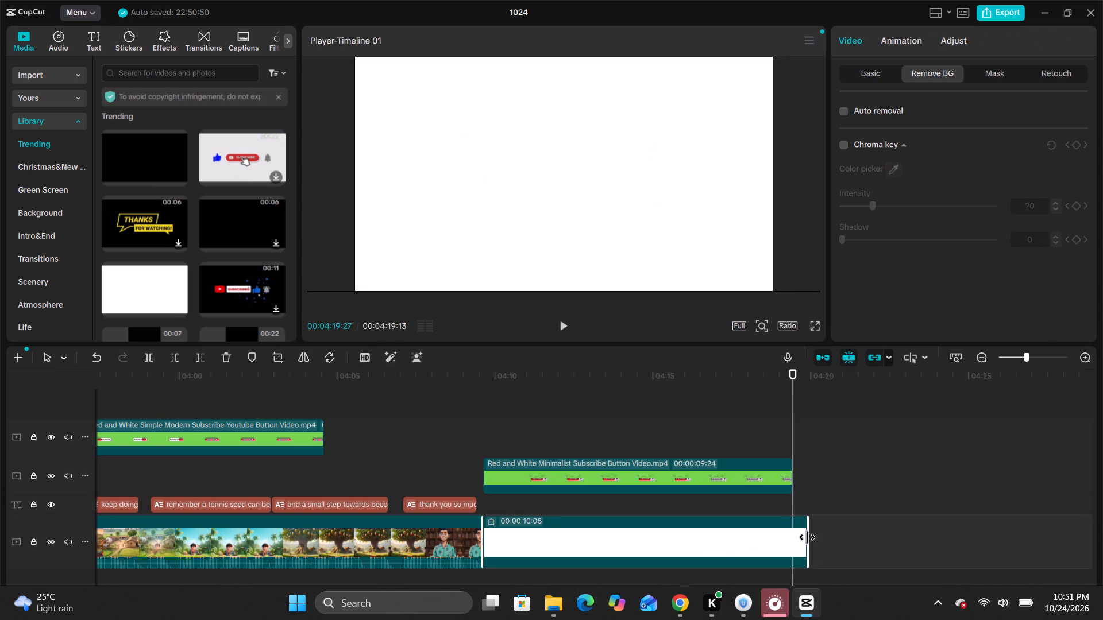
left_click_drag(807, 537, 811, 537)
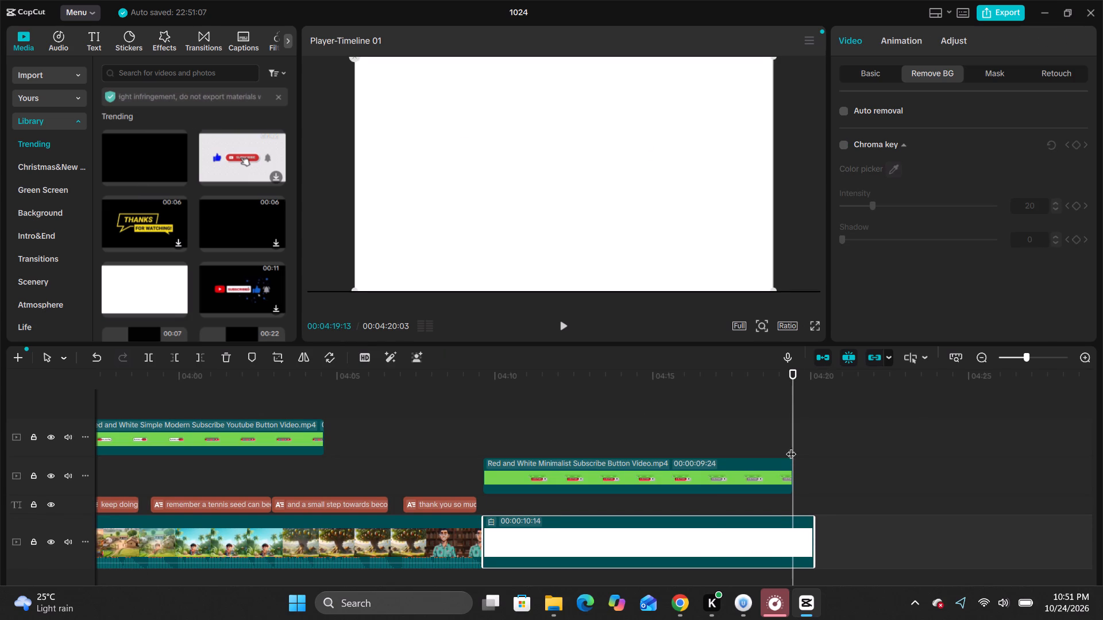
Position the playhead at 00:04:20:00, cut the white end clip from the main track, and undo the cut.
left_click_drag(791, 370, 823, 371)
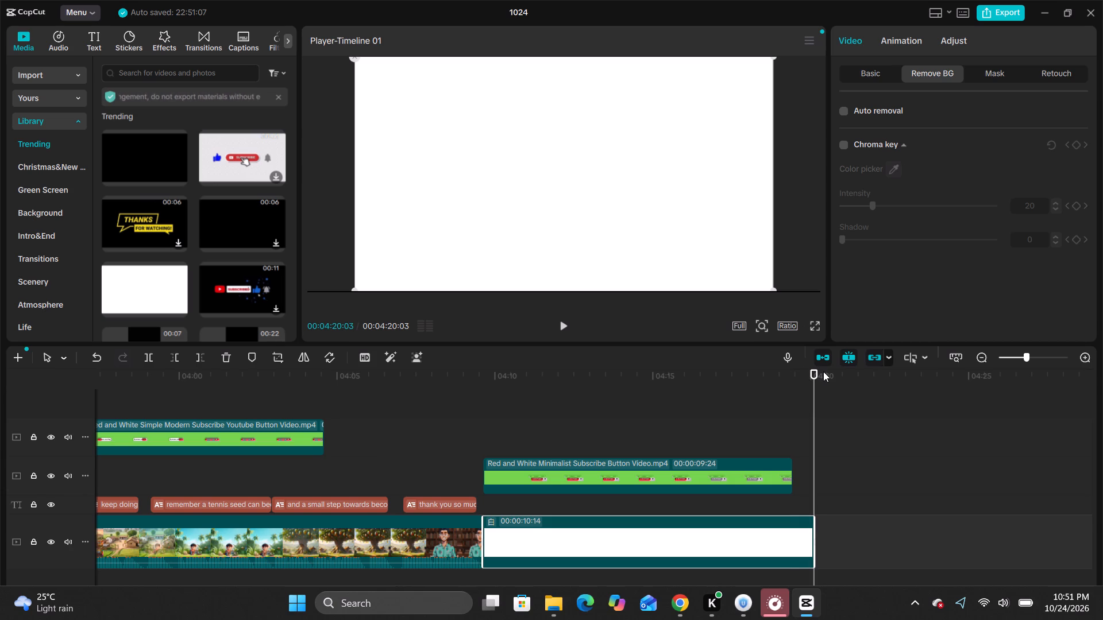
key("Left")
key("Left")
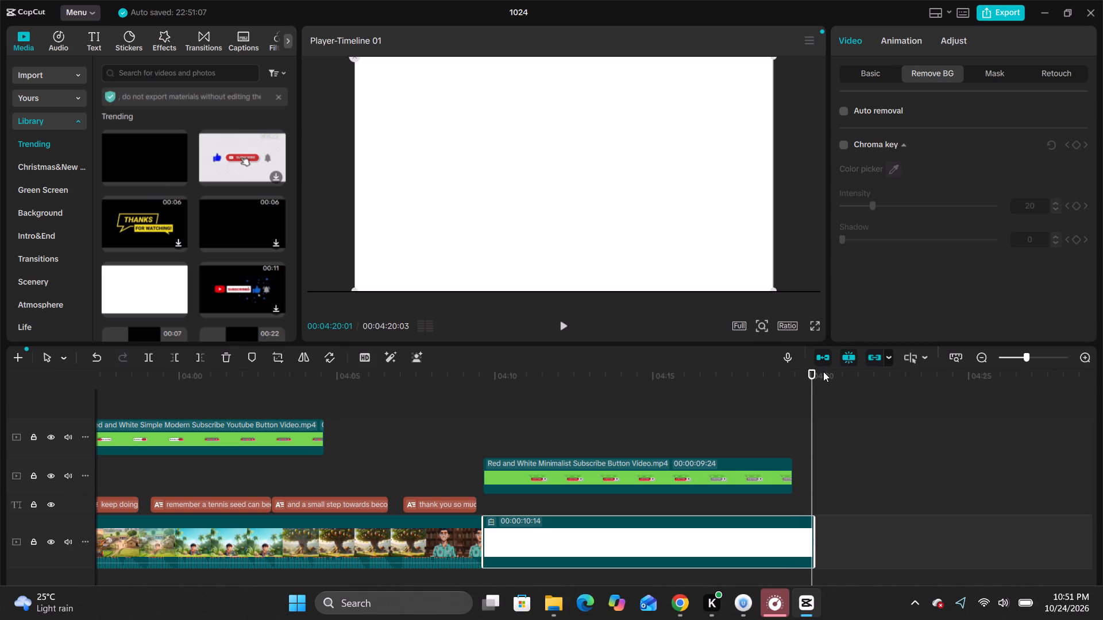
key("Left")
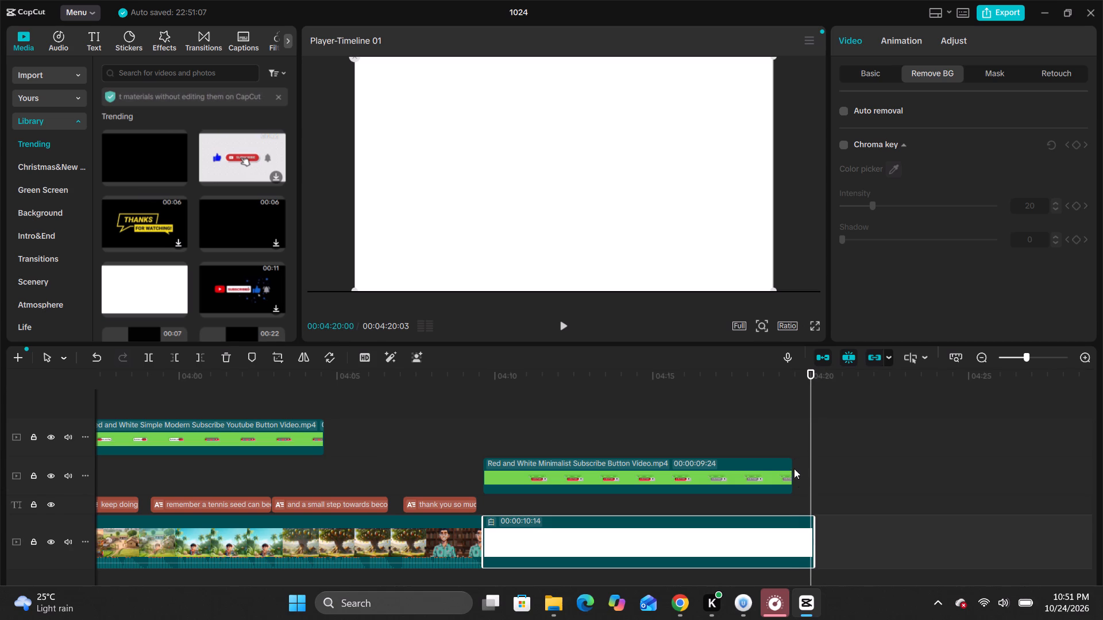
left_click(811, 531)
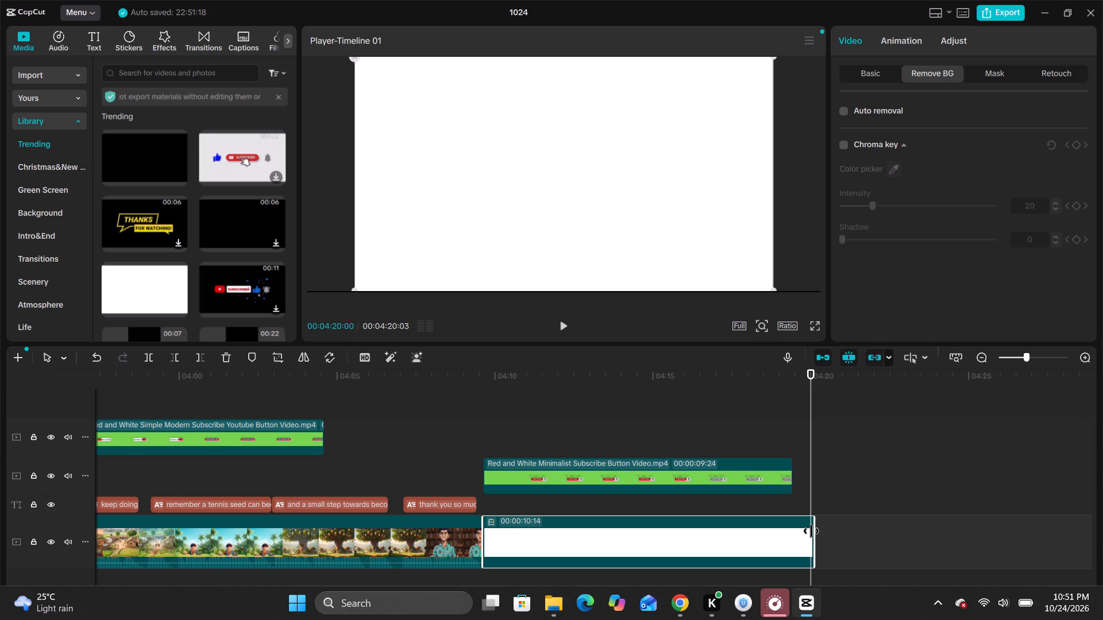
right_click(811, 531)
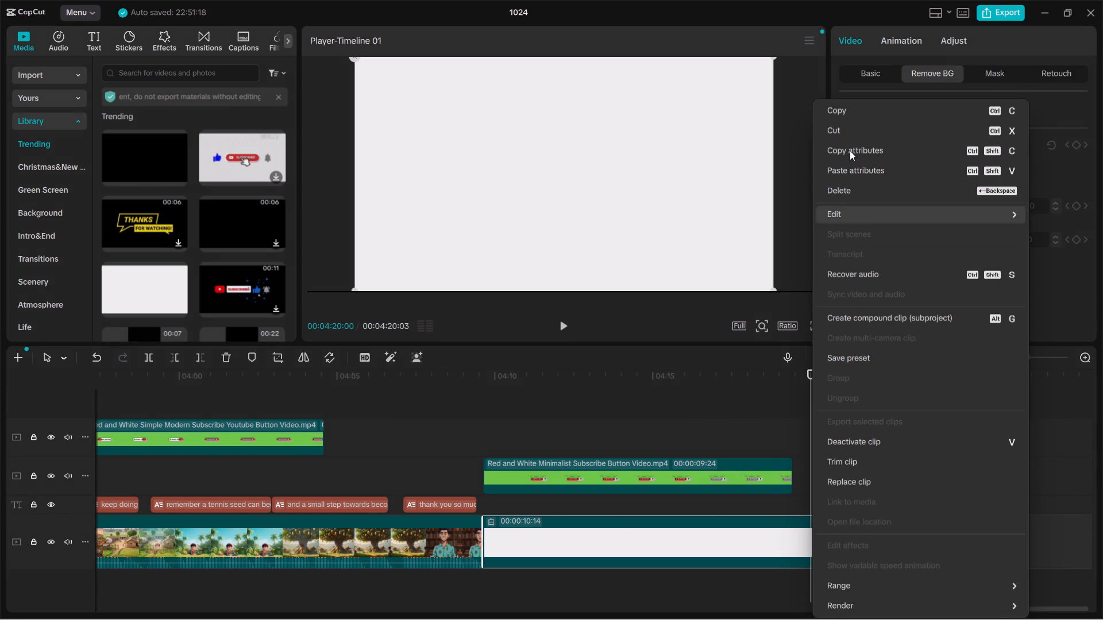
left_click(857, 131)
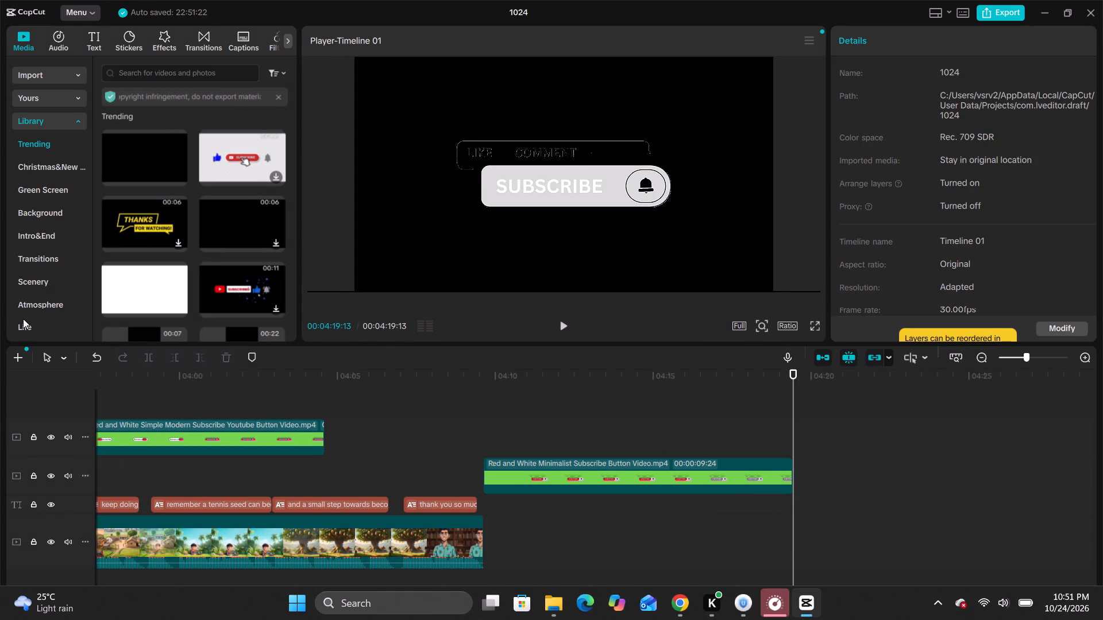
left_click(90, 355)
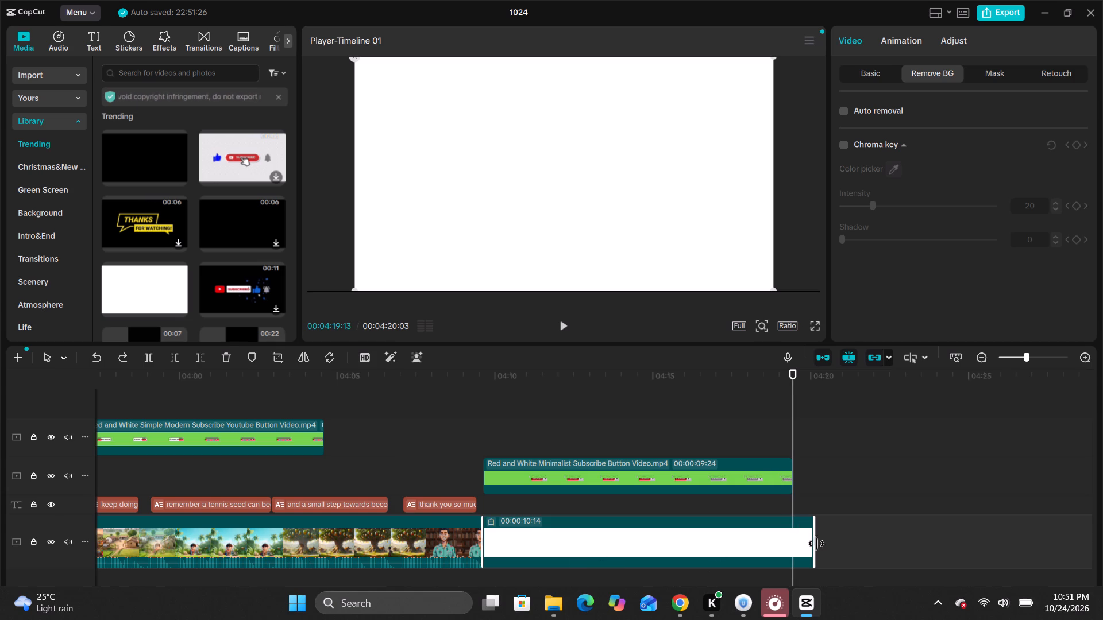
Trim the white end clip to 00:00:10:11 so the video ends at exactly 00:04:20:00.
left_click_drag(816, 537, 788, 538)
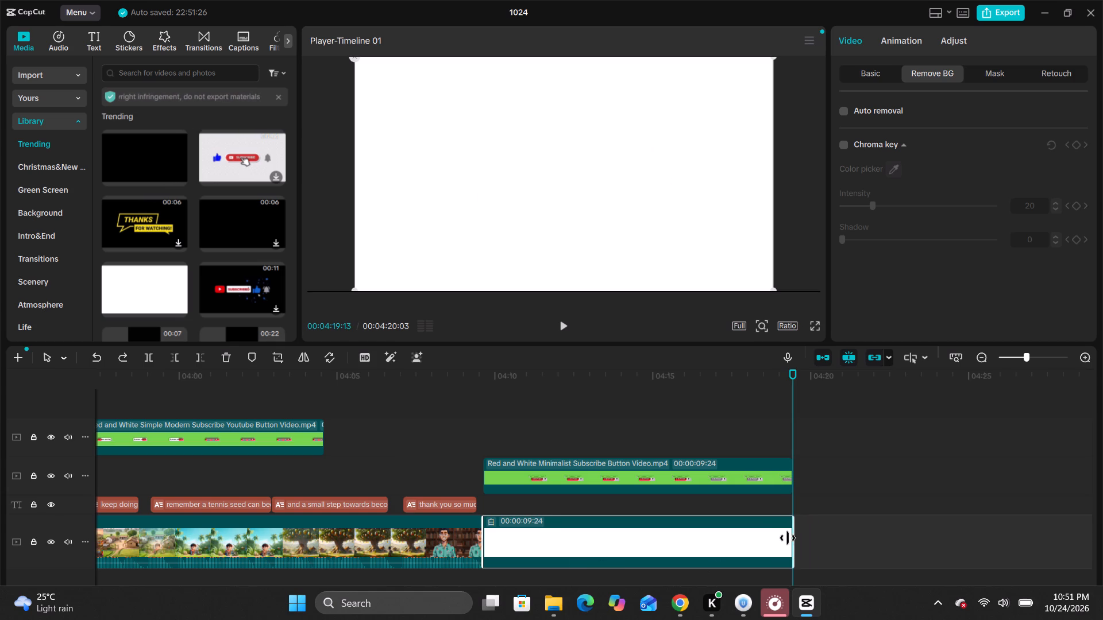
left_click_drag(788, 538, 799, 537)
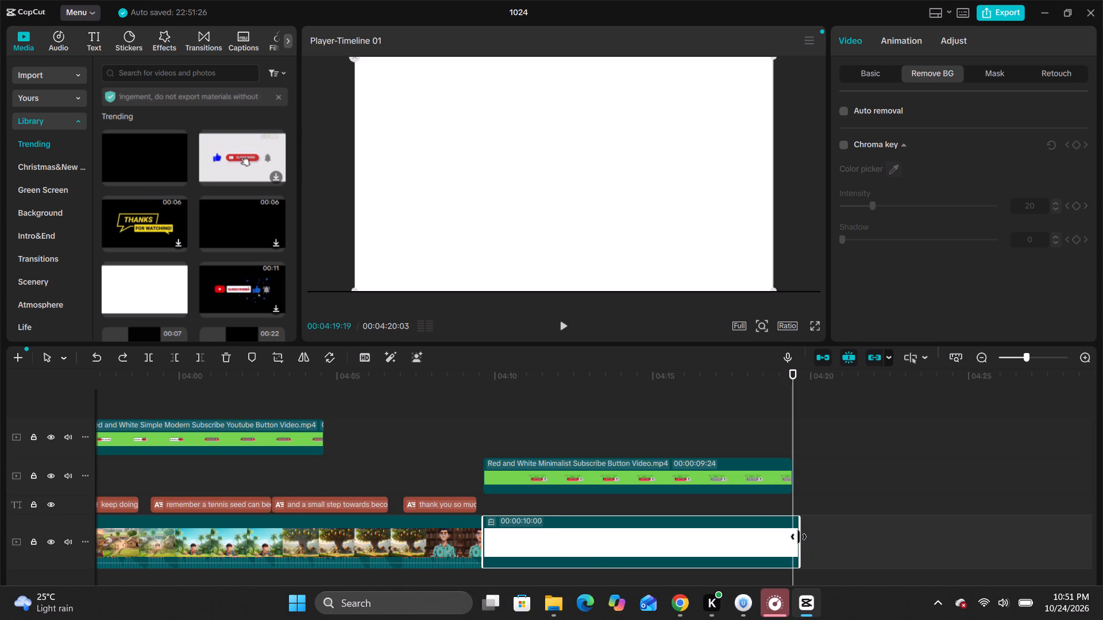
left_click_drag(799, 537, 810, 537)
left_click(810, 537)
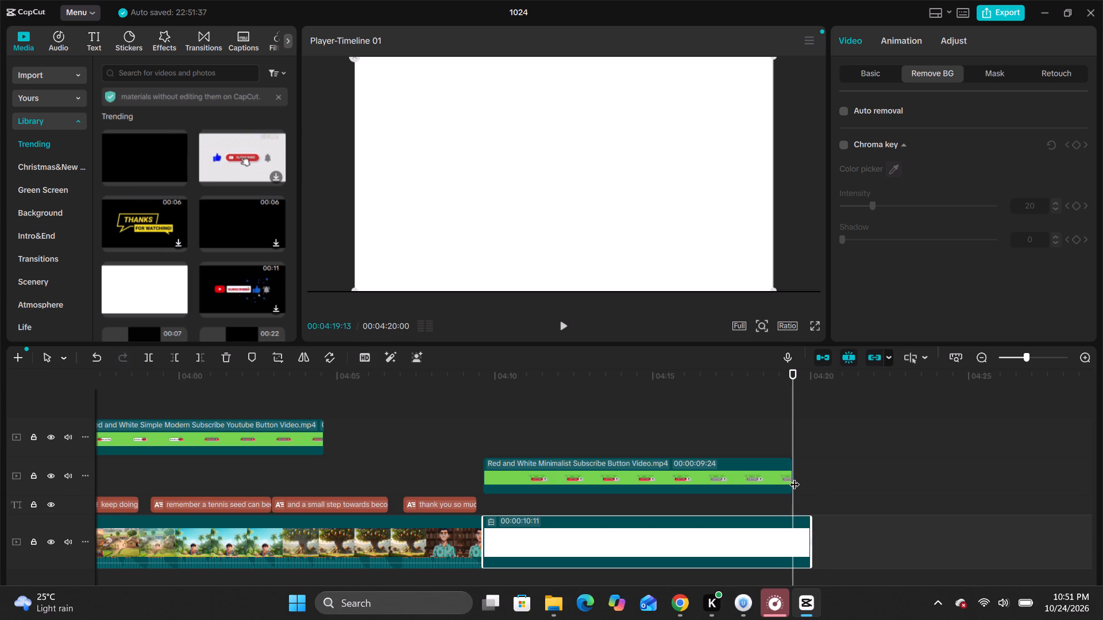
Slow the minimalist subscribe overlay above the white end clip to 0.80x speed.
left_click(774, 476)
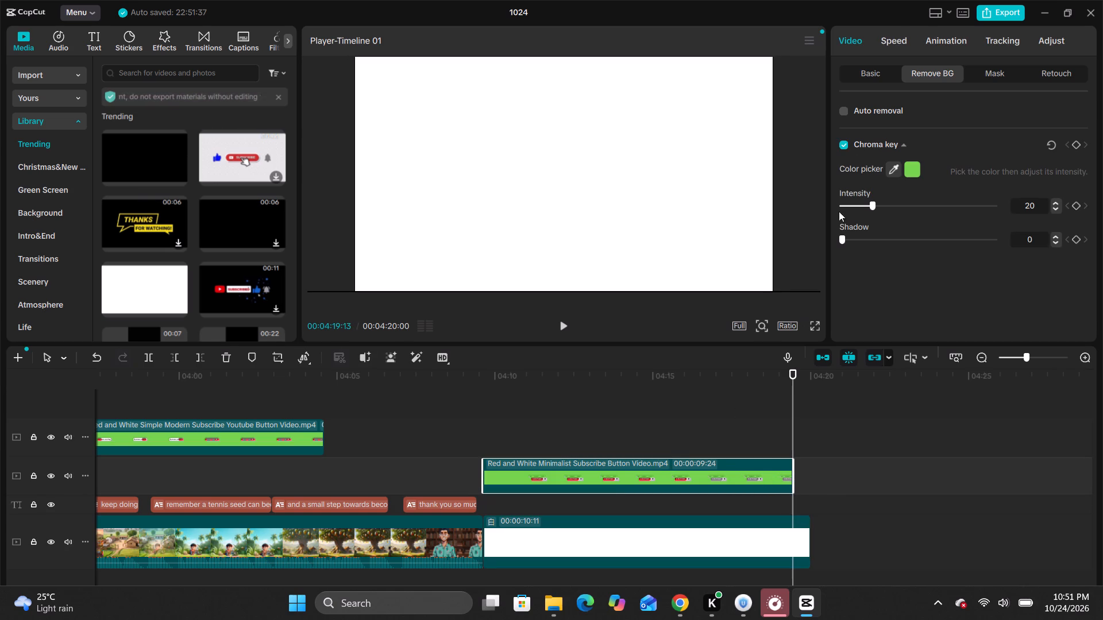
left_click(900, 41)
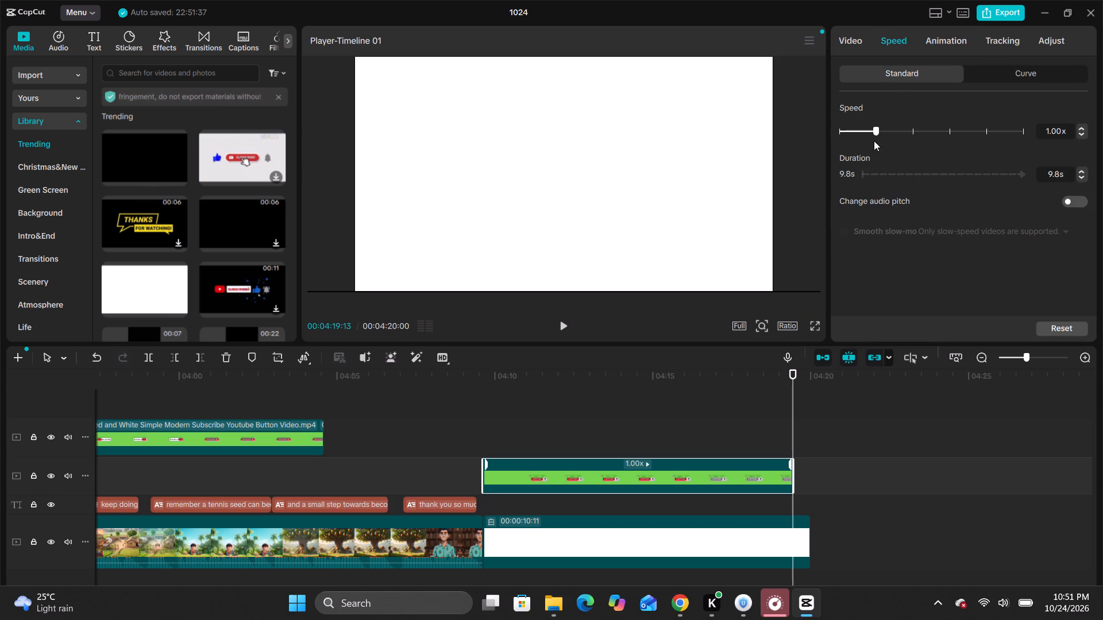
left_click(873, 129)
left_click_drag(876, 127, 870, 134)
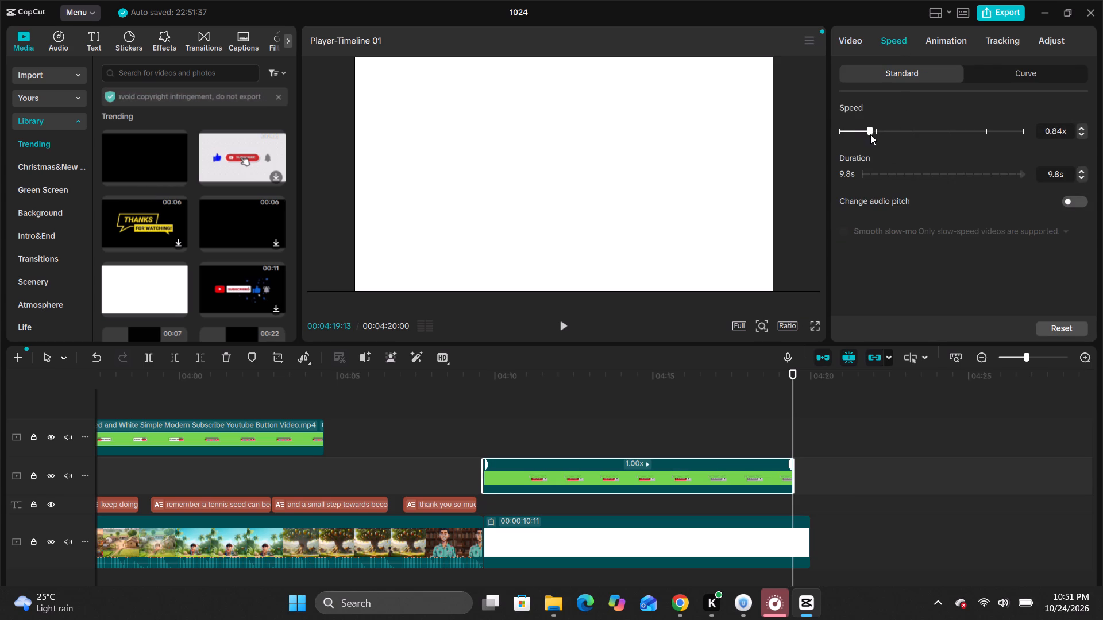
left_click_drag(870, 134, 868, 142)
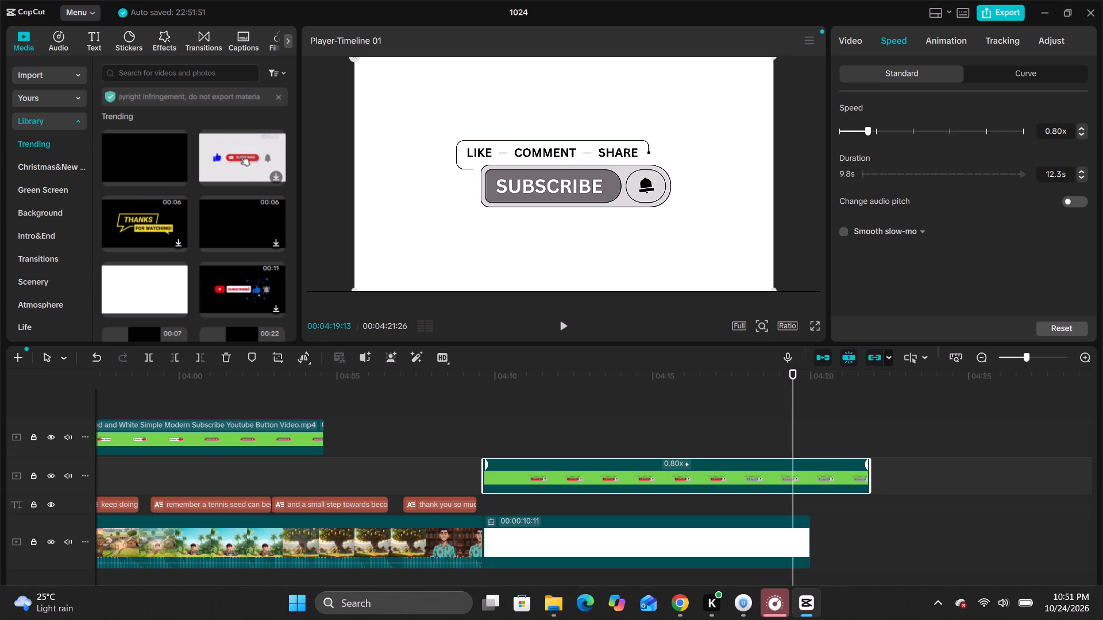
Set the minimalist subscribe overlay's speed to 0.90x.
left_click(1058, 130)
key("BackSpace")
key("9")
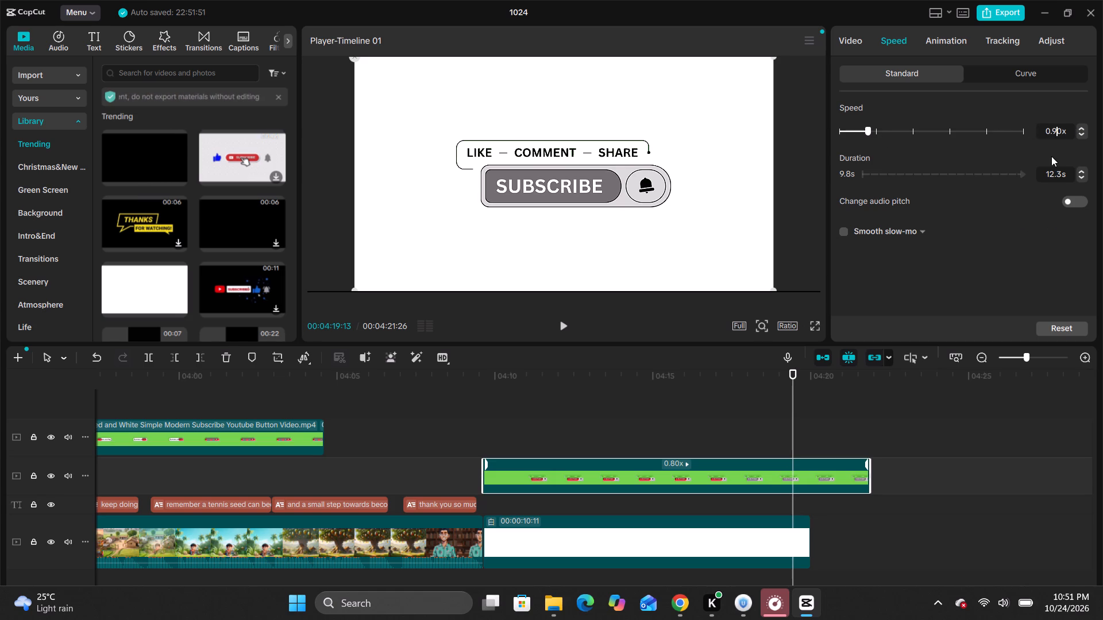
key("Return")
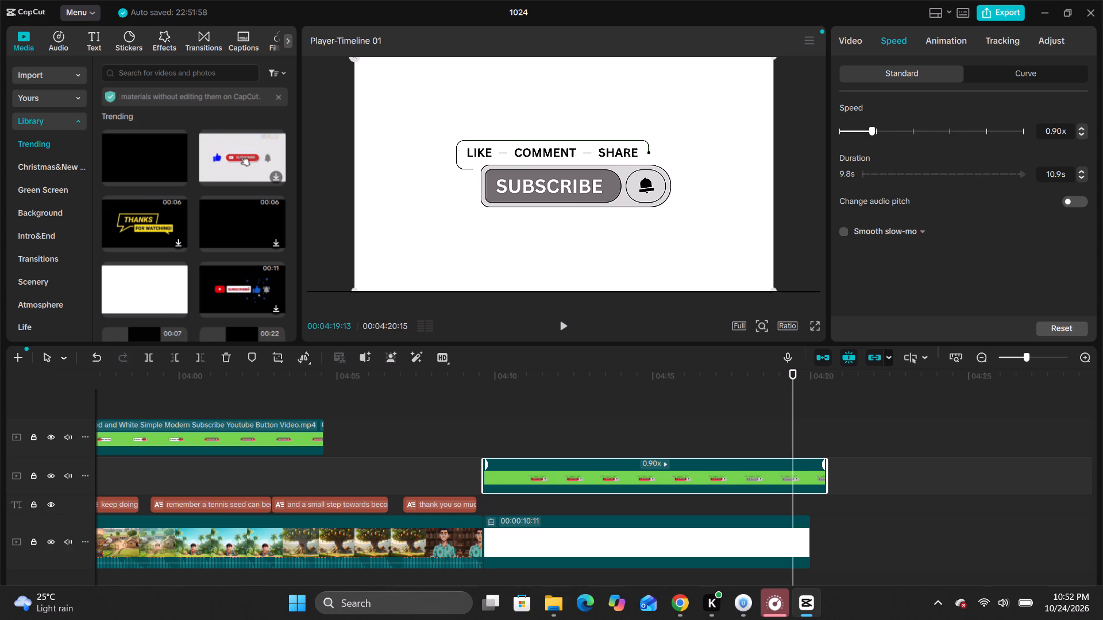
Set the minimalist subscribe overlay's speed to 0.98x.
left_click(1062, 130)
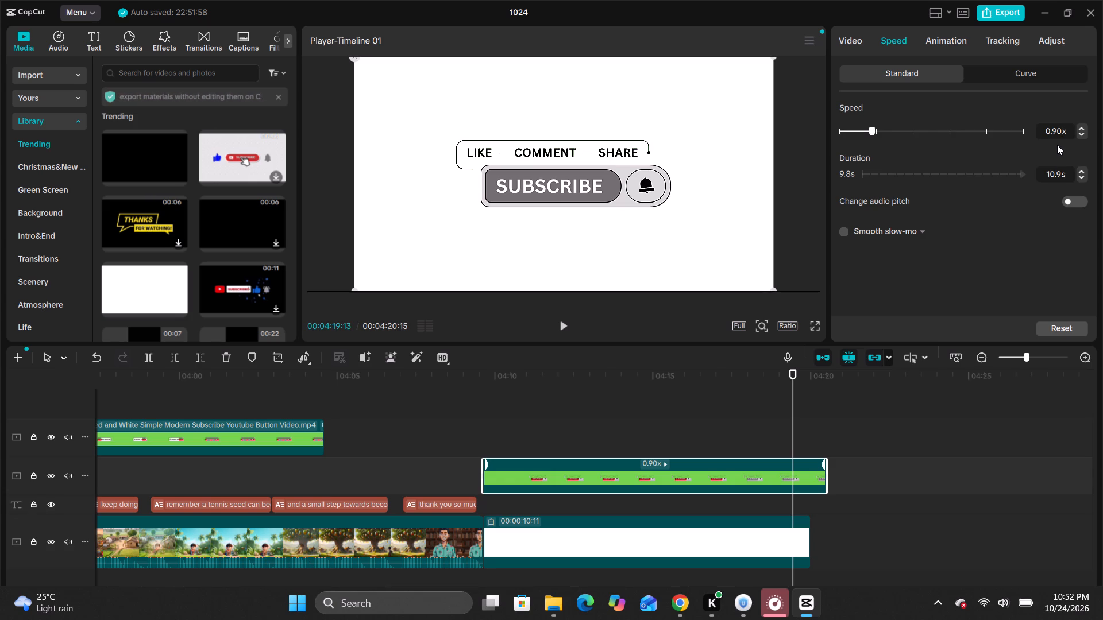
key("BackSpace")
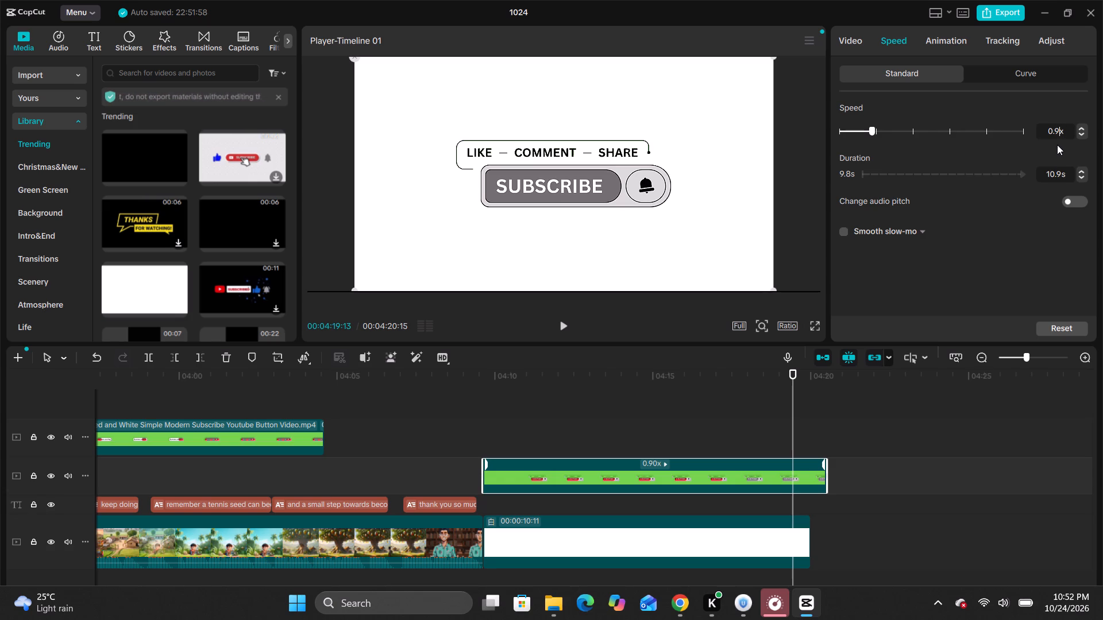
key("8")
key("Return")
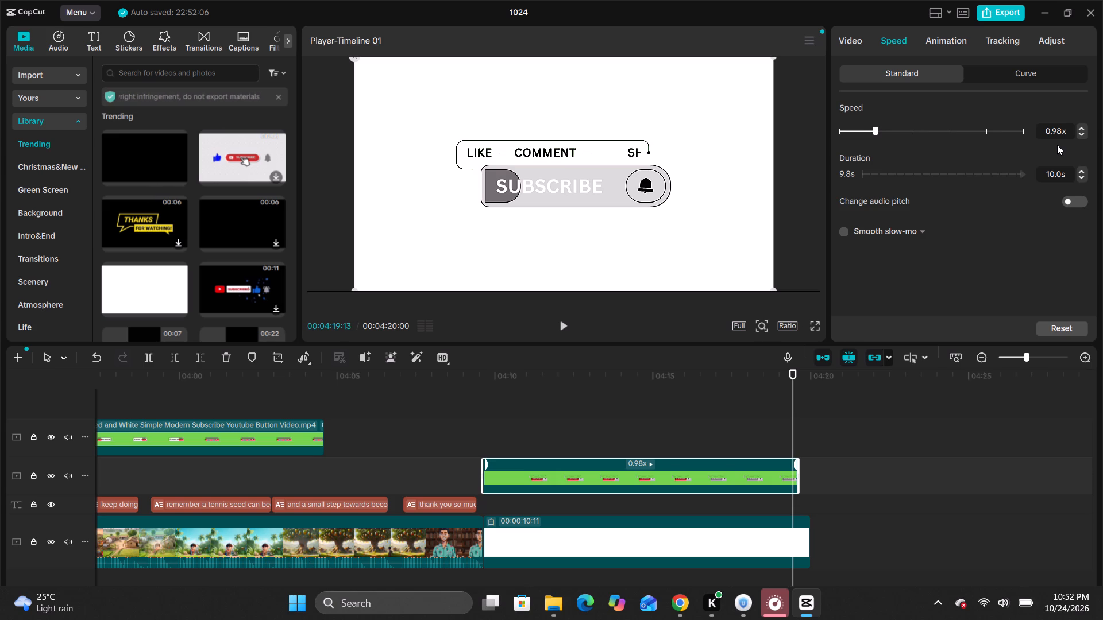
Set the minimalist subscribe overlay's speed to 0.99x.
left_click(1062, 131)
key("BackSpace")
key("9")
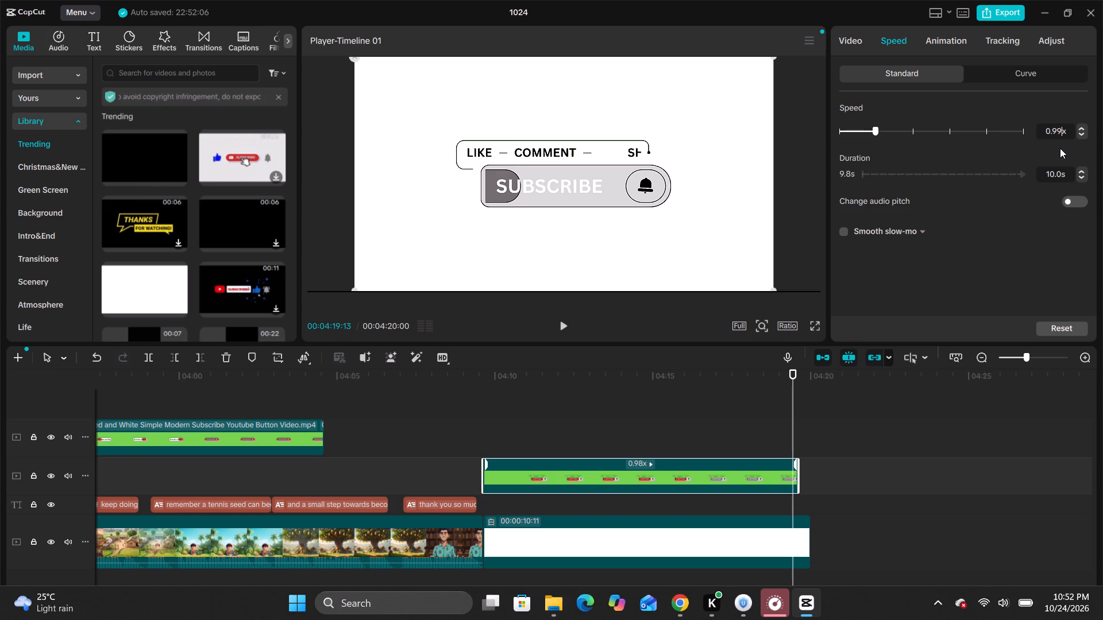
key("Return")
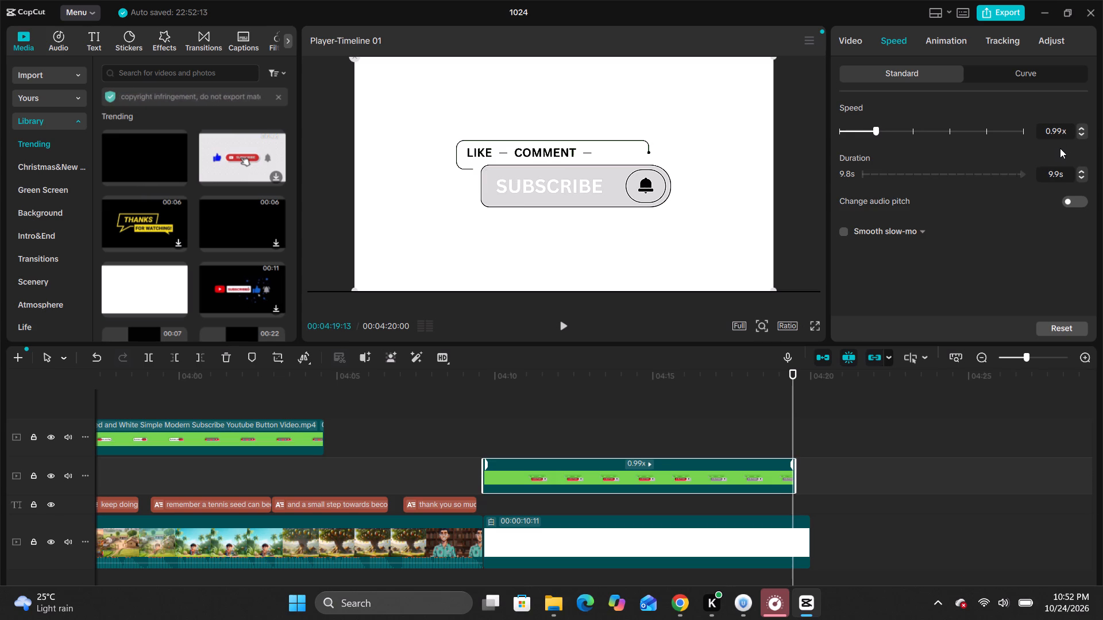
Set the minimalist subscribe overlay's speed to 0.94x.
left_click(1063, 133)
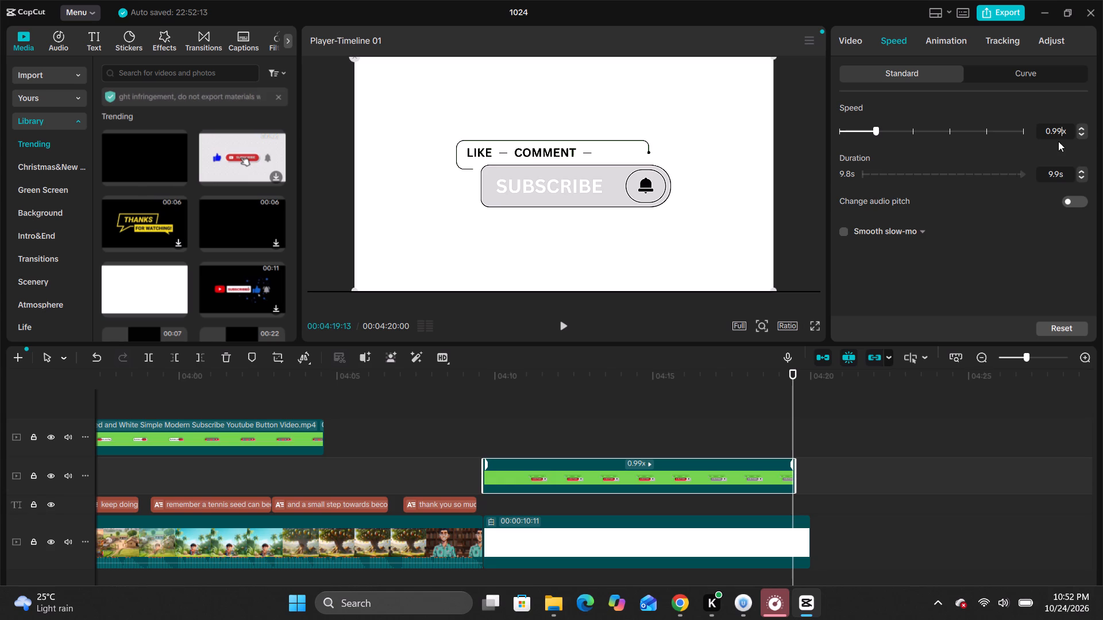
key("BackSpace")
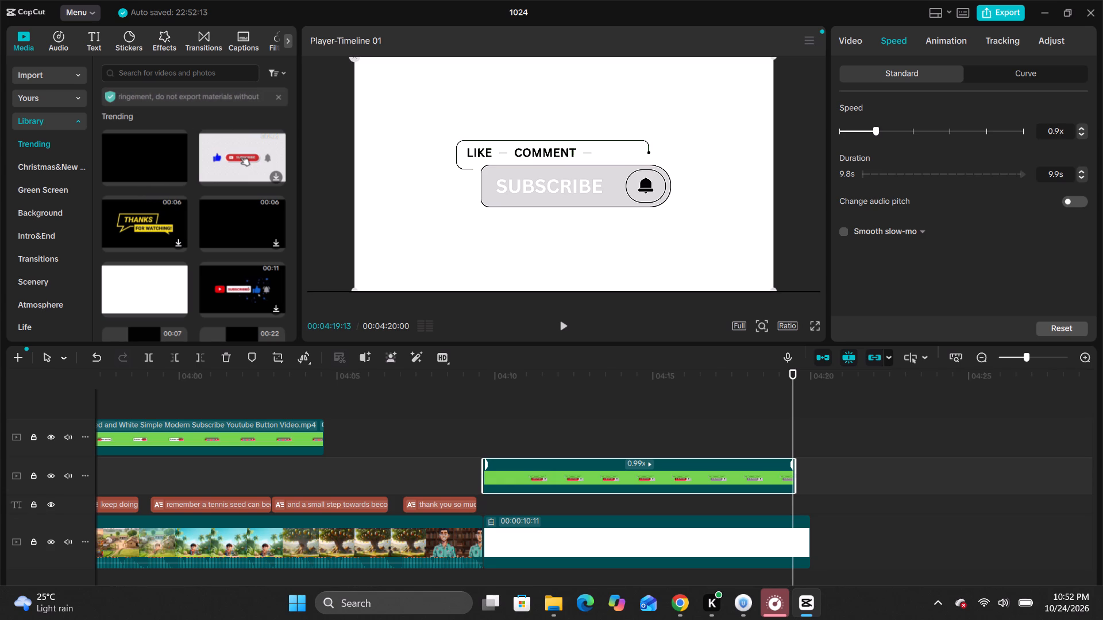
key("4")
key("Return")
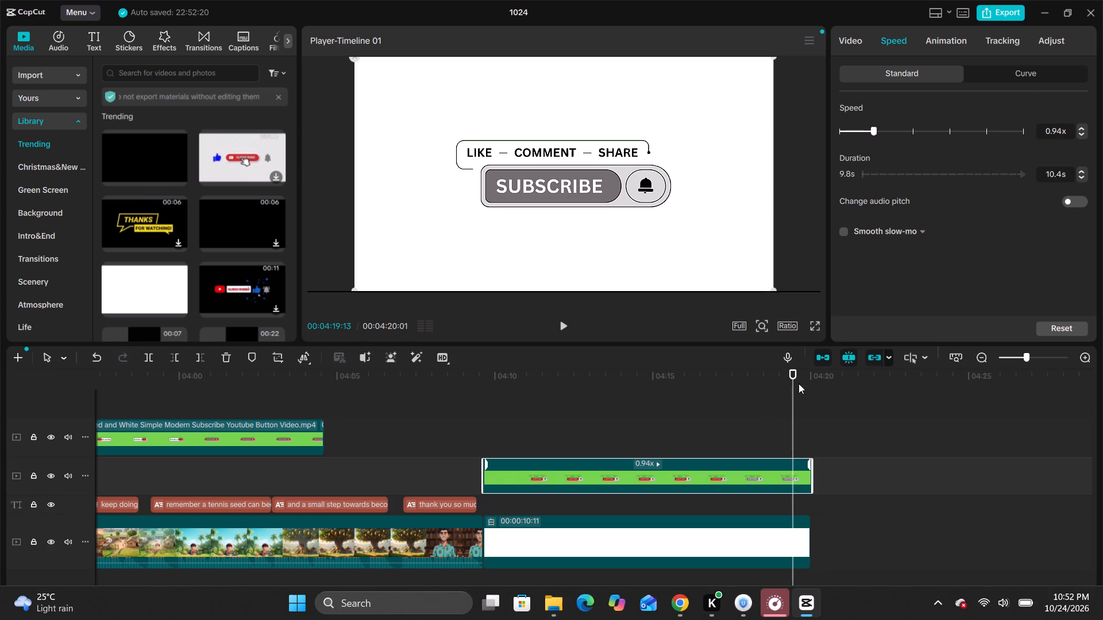
Compare the subscribe overlay's end with the white clip's end at 00:04:20:00, and set the overlay's speed to 0.95x.
left_click_drag(794, 371, 829, 375)
scroll(827, 404, "up", 7, "ctrl")
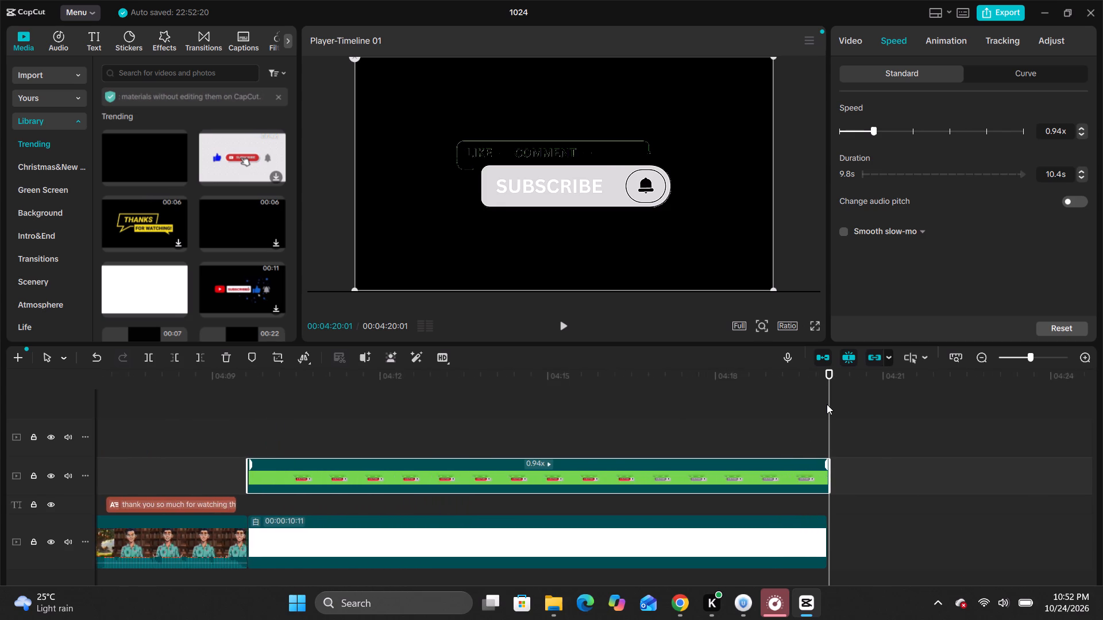
scroll(827, 404, "up", 9, "ctrl")
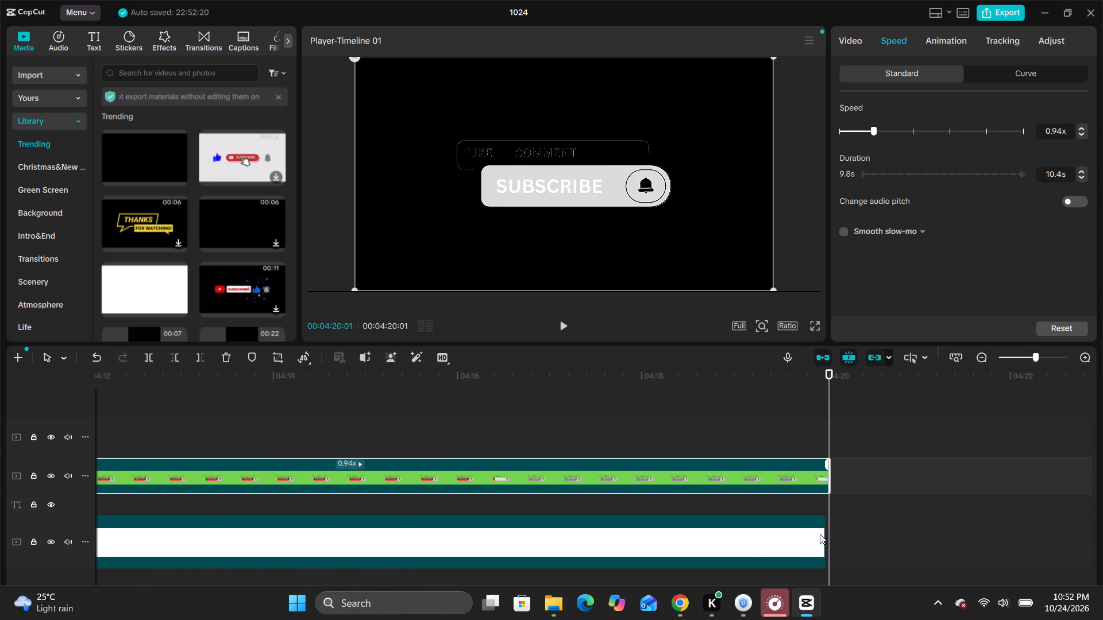
left_click(827, 527)
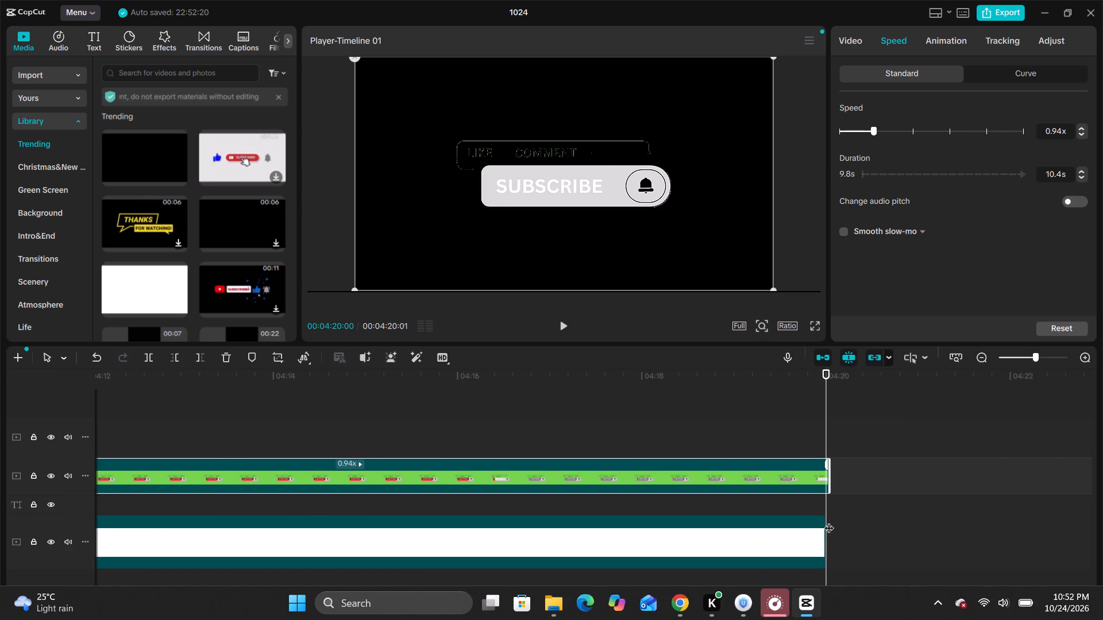
left_click(1062, 131)
key("BackSpace")
key("5")
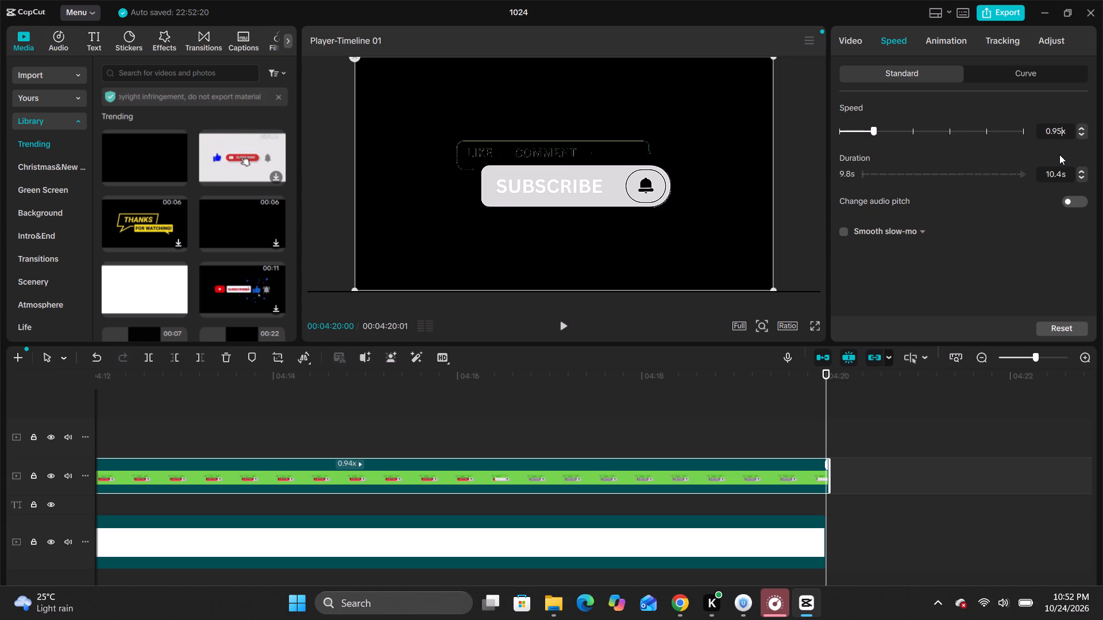
key("Return")
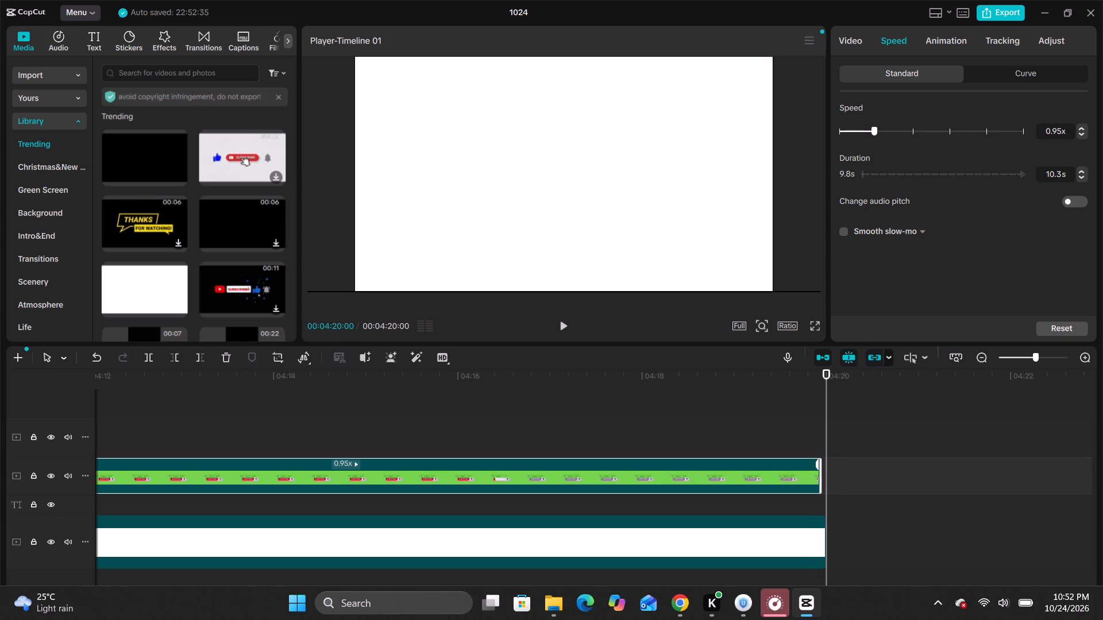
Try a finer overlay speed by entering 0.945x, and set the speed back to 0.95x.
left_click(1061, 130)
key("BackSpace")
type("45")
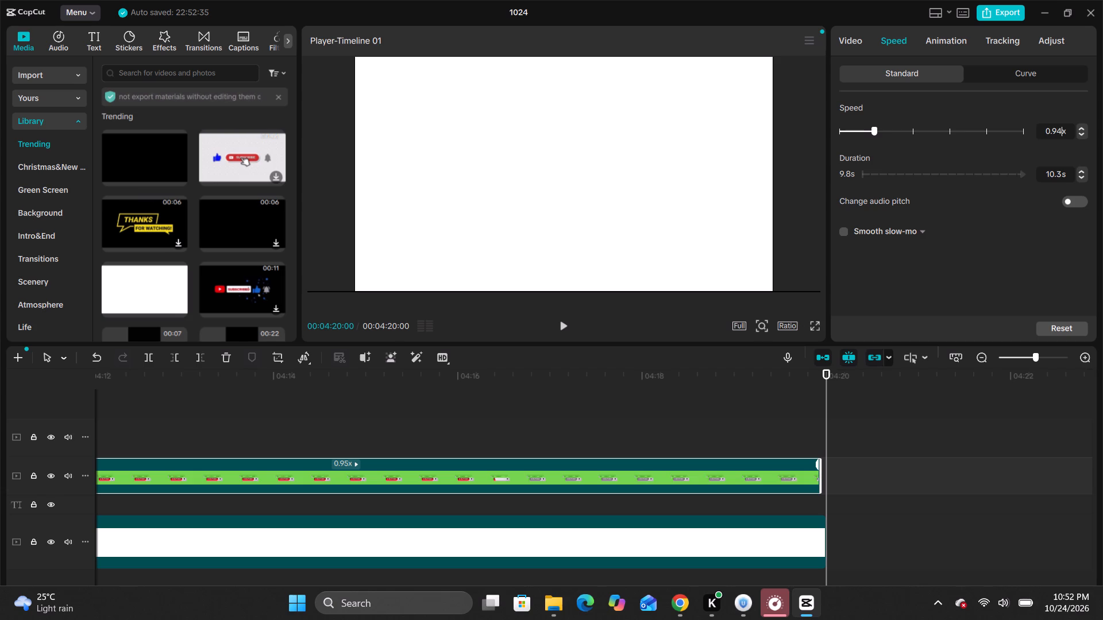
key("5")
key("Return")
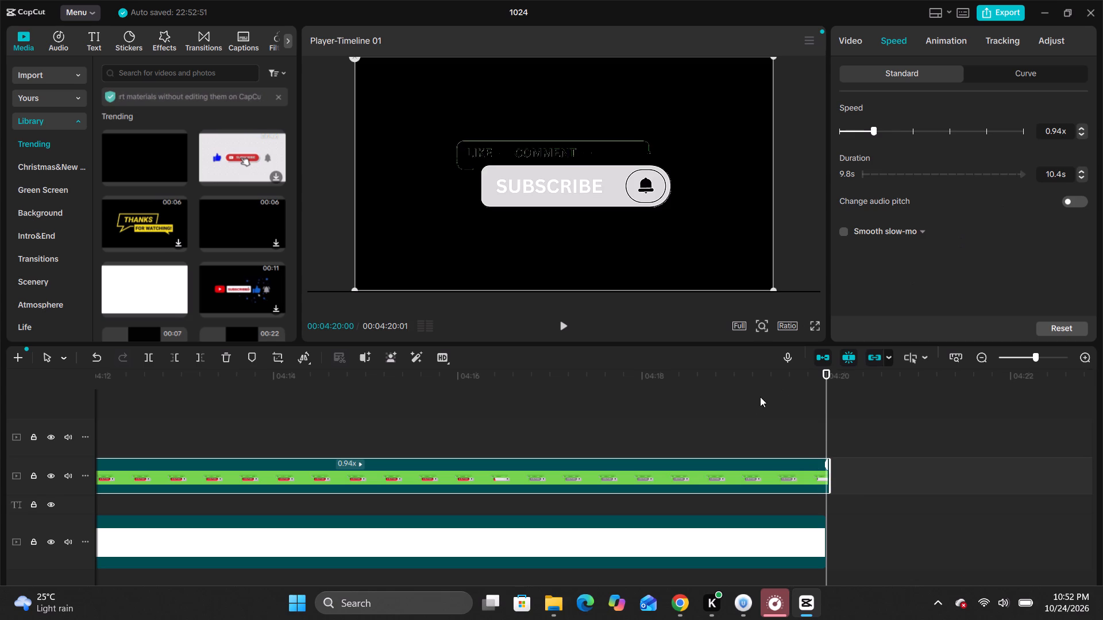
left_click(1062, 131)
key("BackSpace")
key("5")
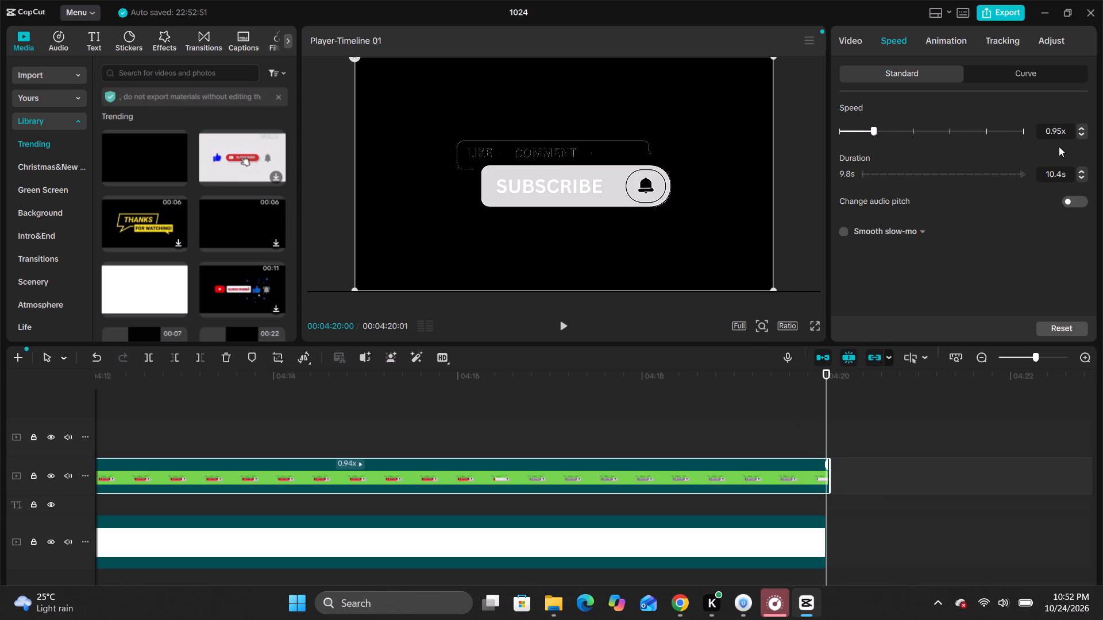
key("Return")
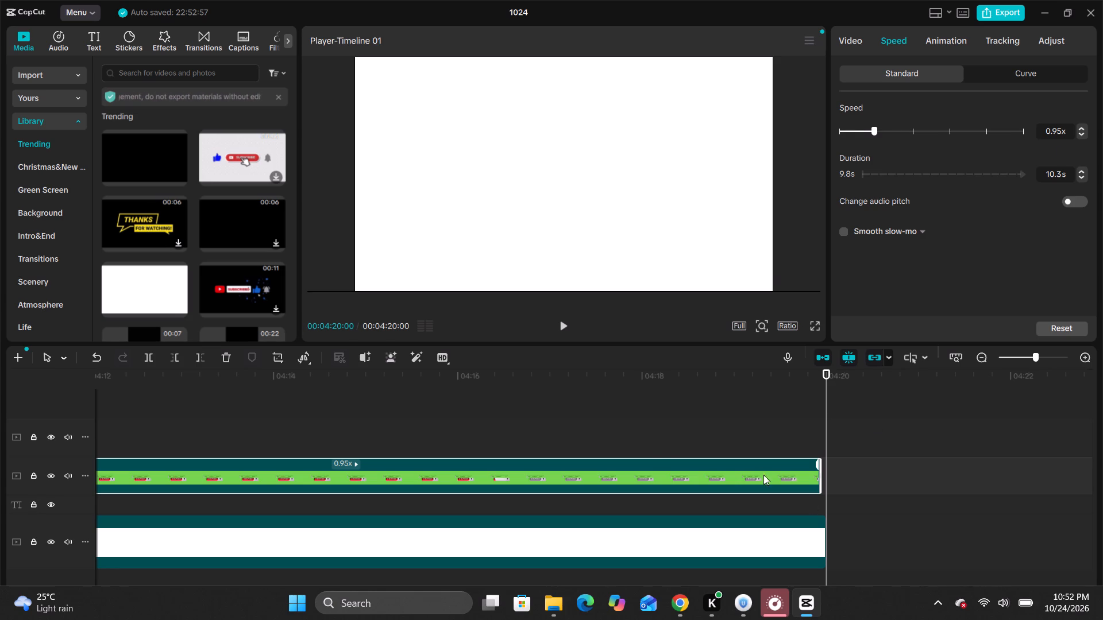
Play back the end screen from about 00:04:18:02 to the end of the video.
left_click(649, 421)
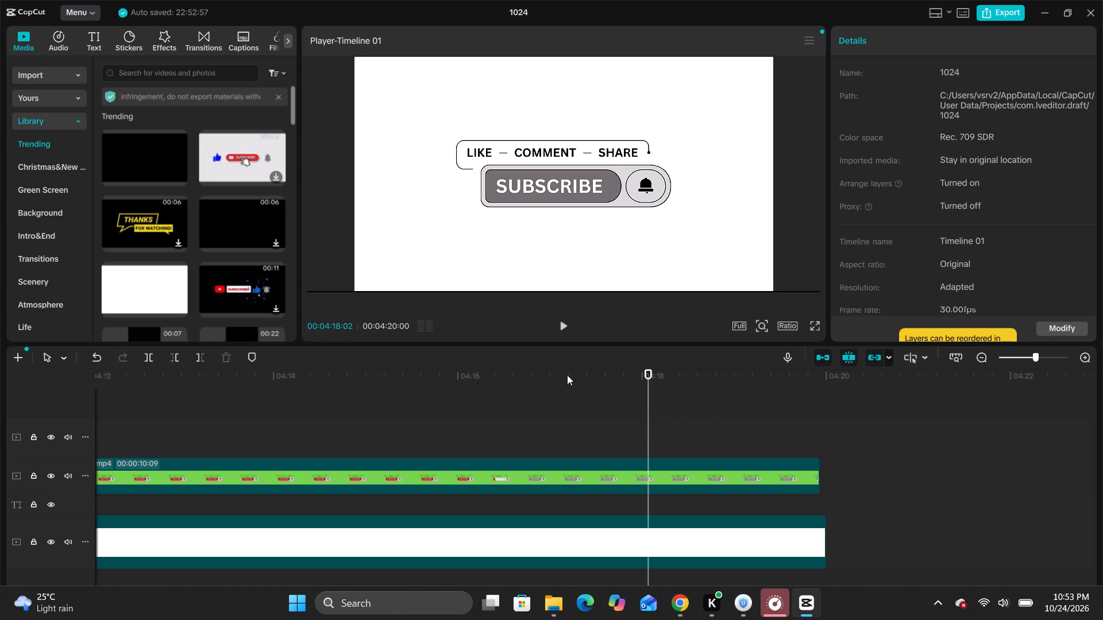
left_click(558, 323)
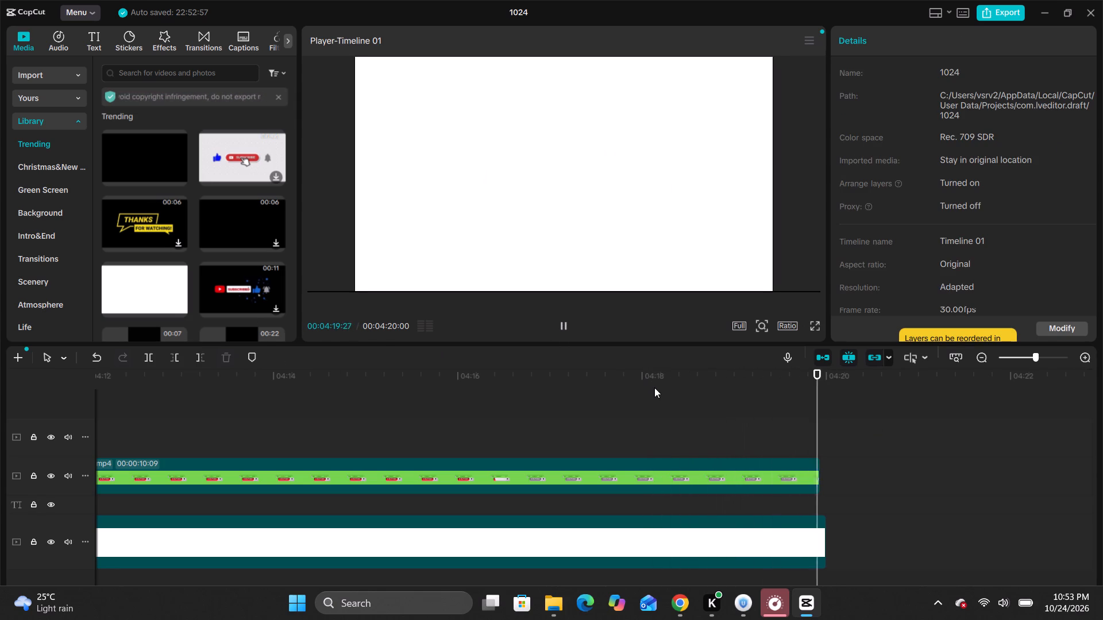
scroll(654, 387, "up", 5, "ctrl")
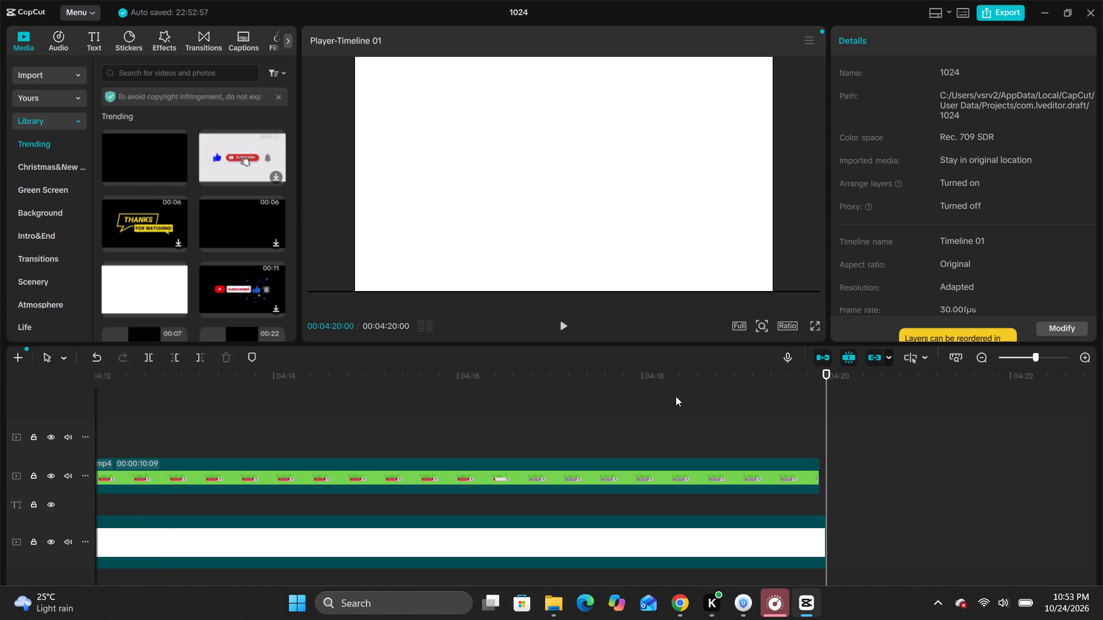
Play the video back from the beginning to about 00:00:46, viewing part of it in full screen.
scroll(676, 396, "down", 11, "ctrl")
scroll(675, 396, "down", 15, "ctrl")
scroll(677, 388, "down", 6, "ctrl")
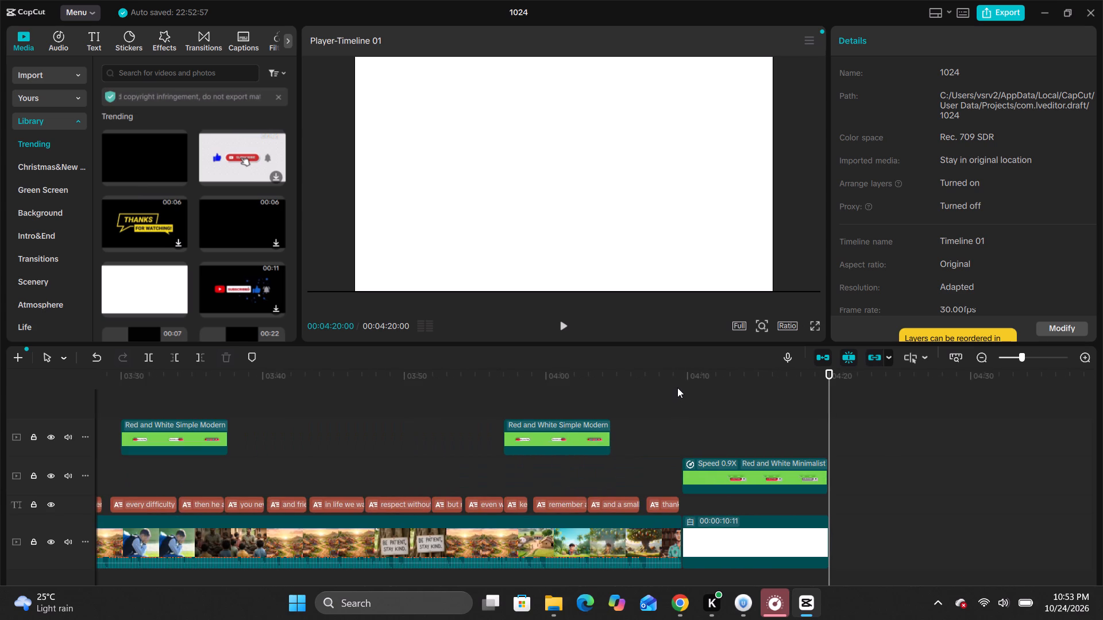
scroll(677, 387, "down", 7, "ctrl")
scroll(599, 512, "down", 8)
left_click_drag(832, 371, 9, 368)
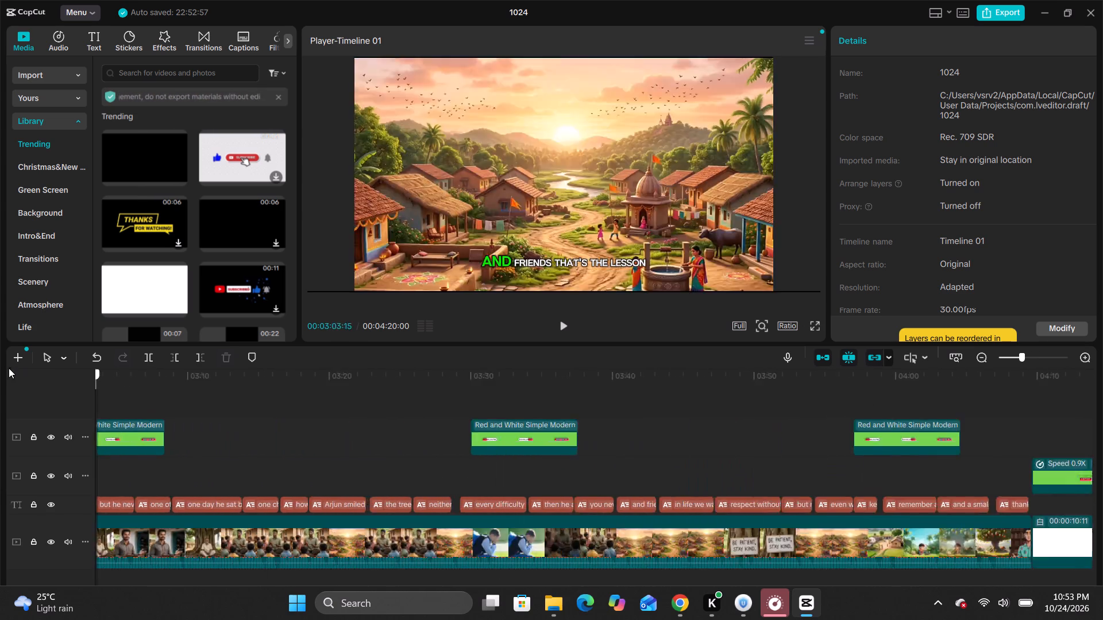
left_click_drag(9, 368, 0, 365)
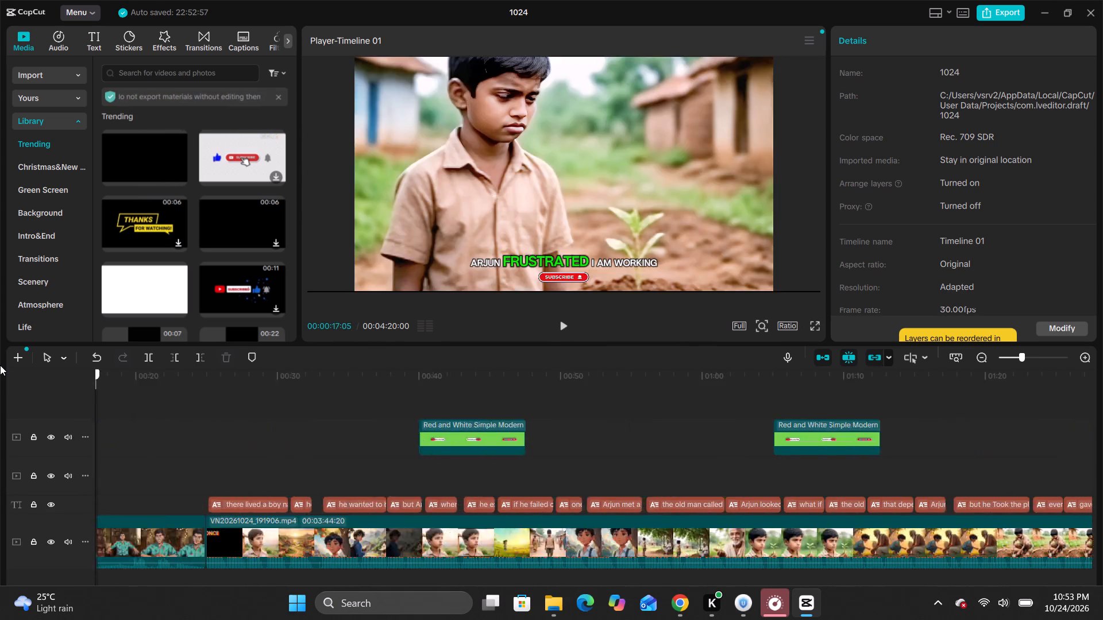
left_click_drag(0, 365, 0, 363)
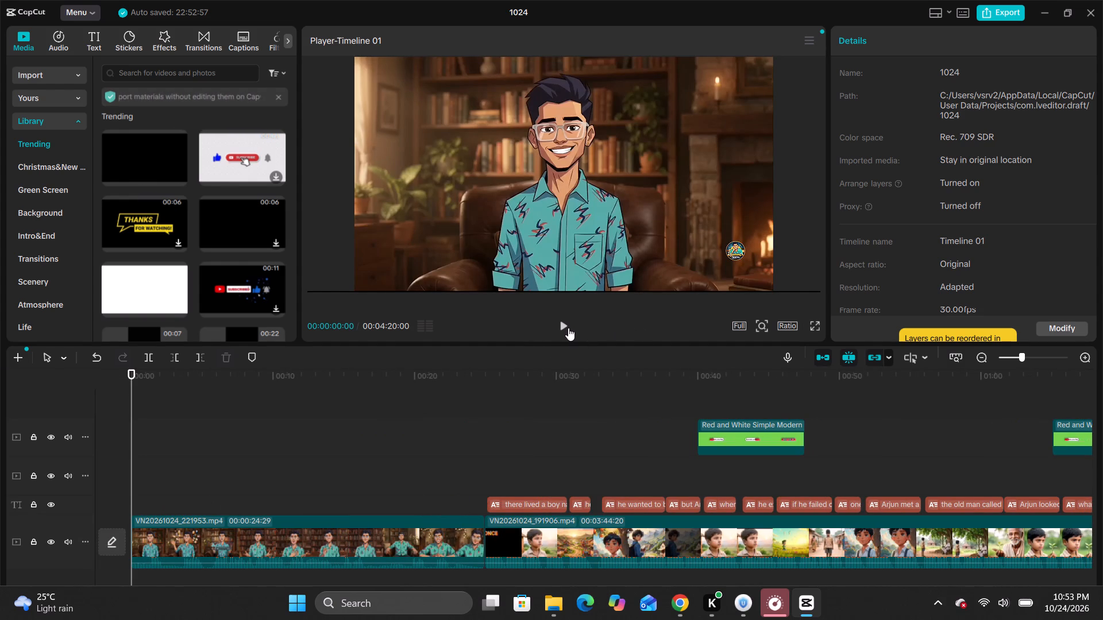
left_click(568, 328)
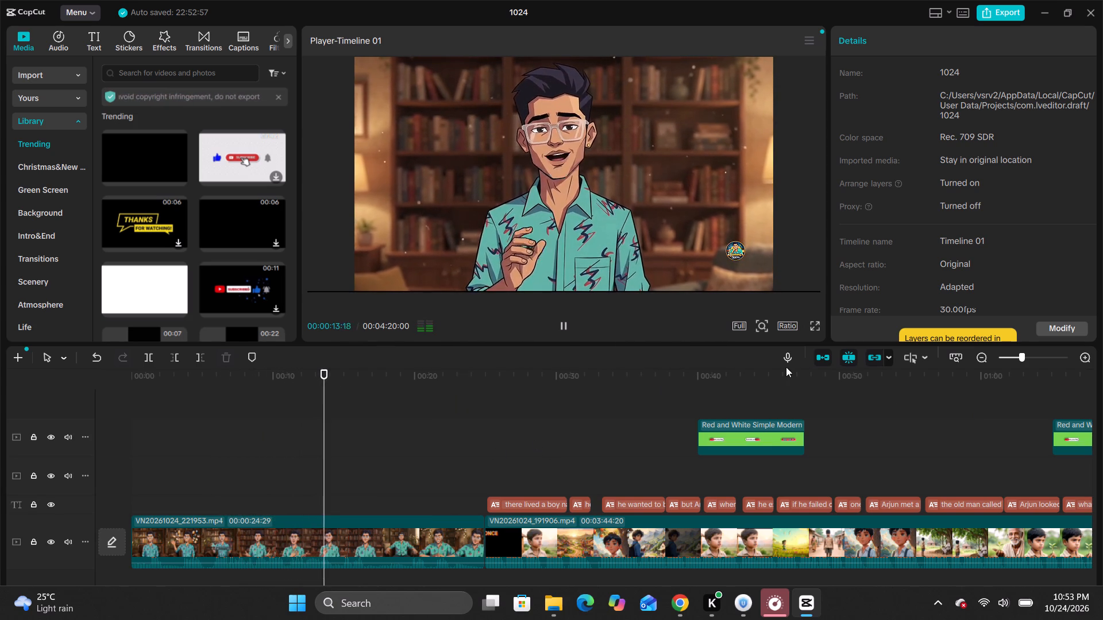
left_click(811, 321)
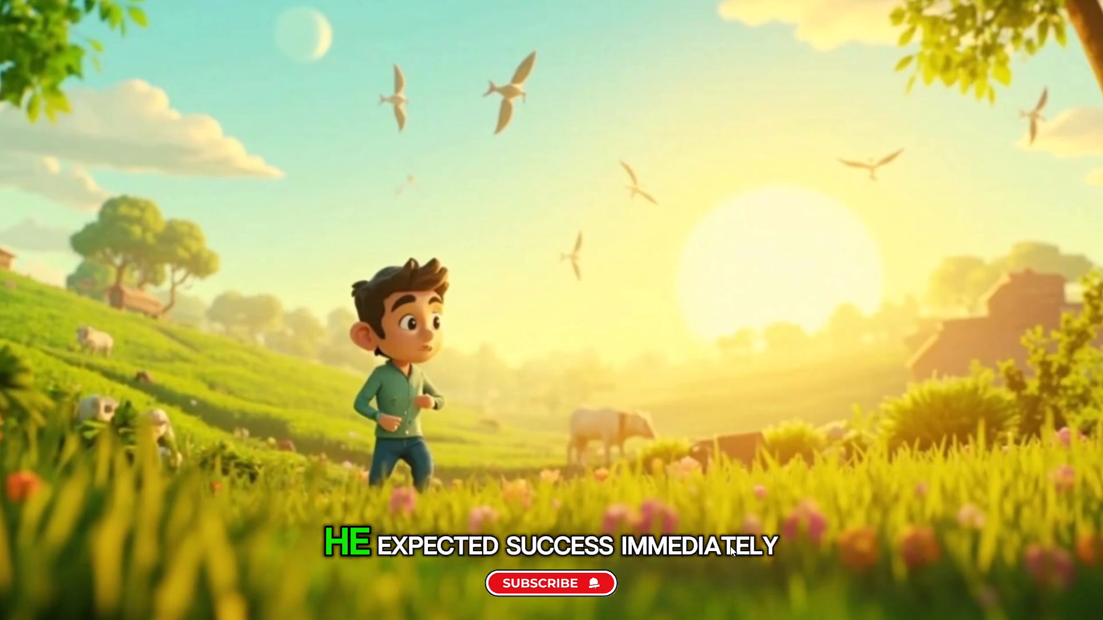
key("Escape")
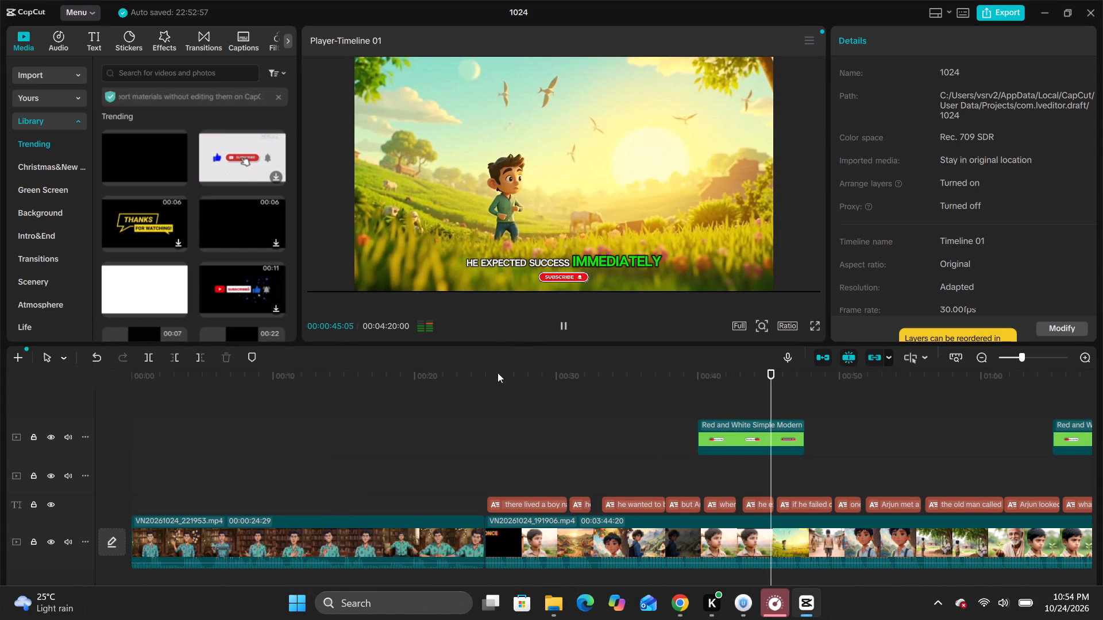
left_click(561, 325)
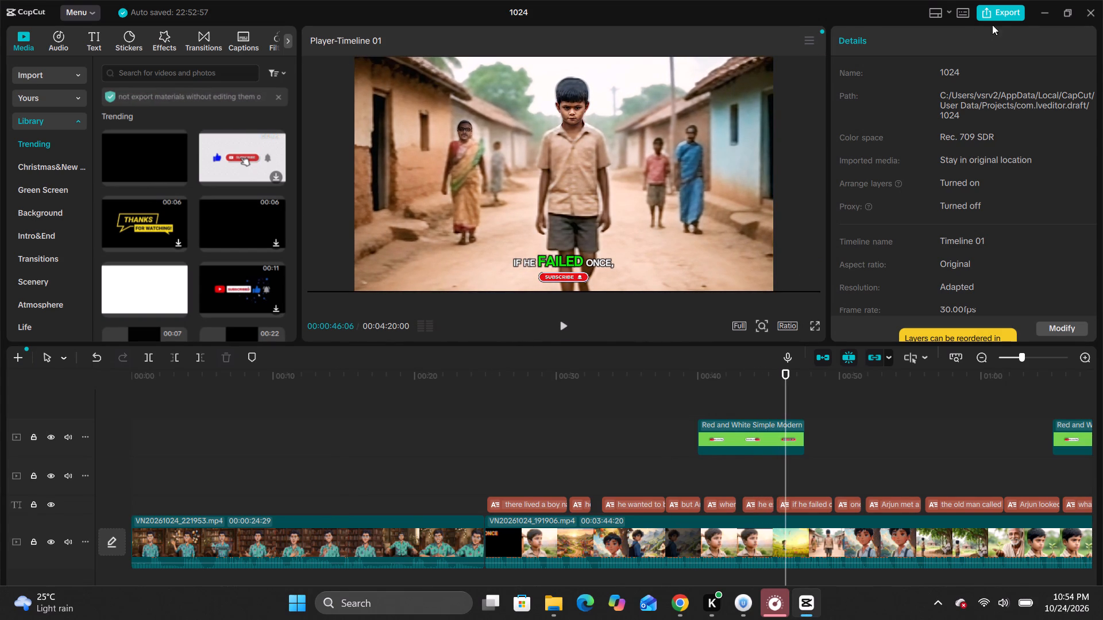
Configure the video export with 2K resolution, the Recommended bit rate and a 60fps frame rate.
left_click(996, 11)
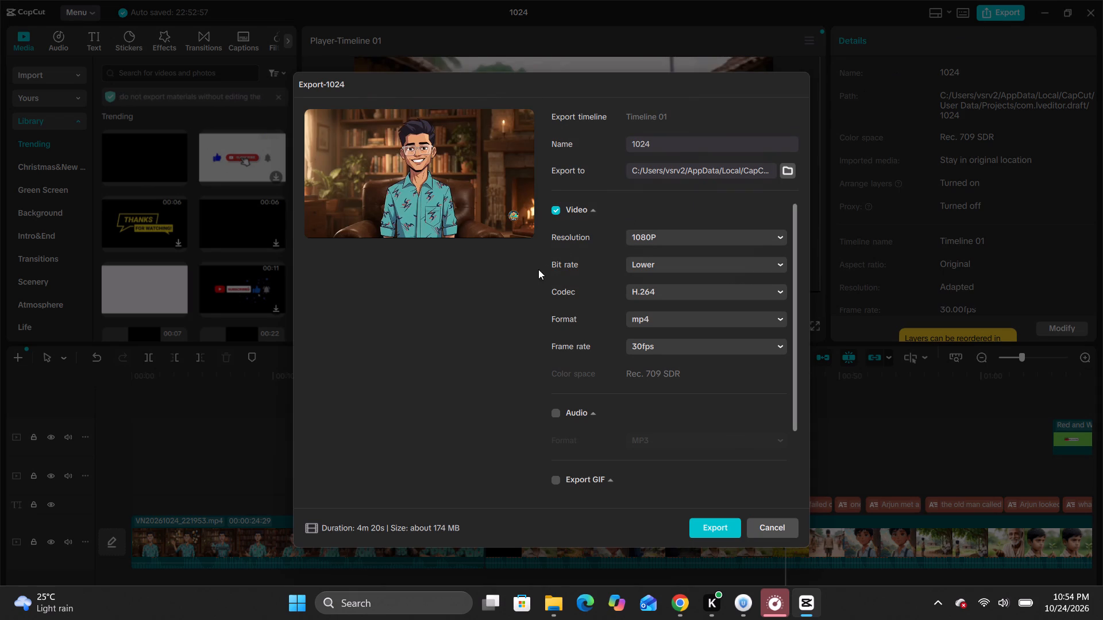
left_click(678, 238)
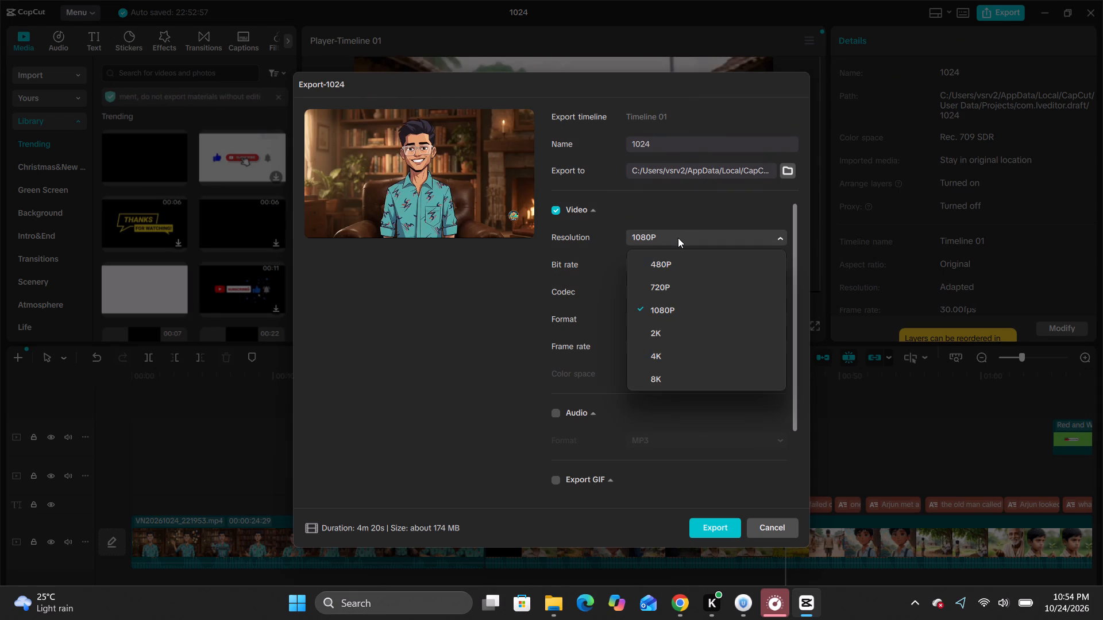
left_click(661, 337)
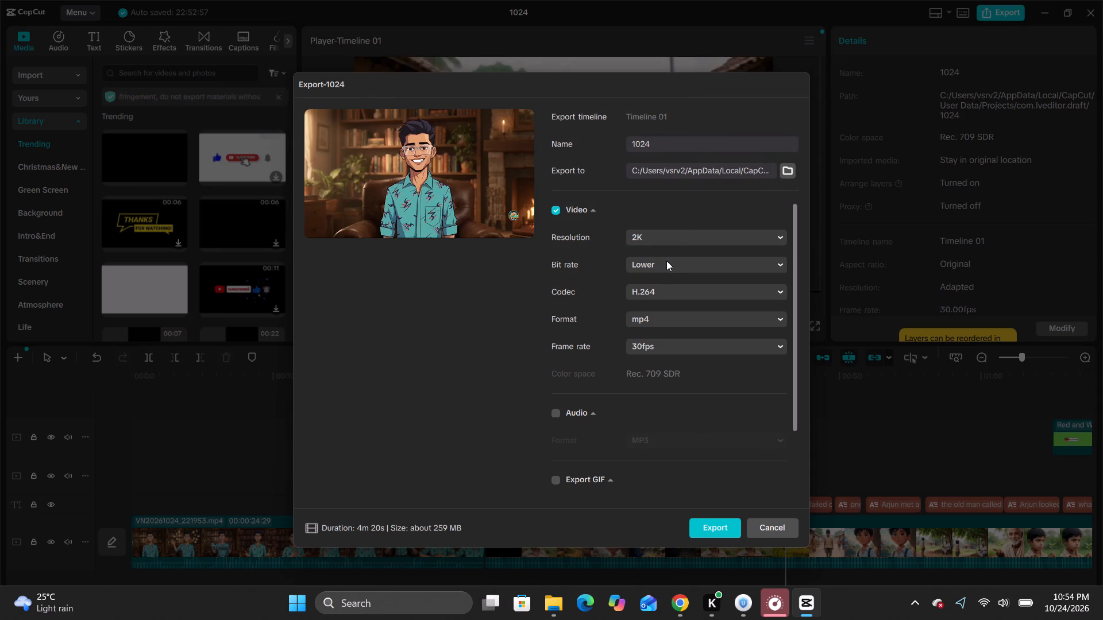
left_click(666, 261)
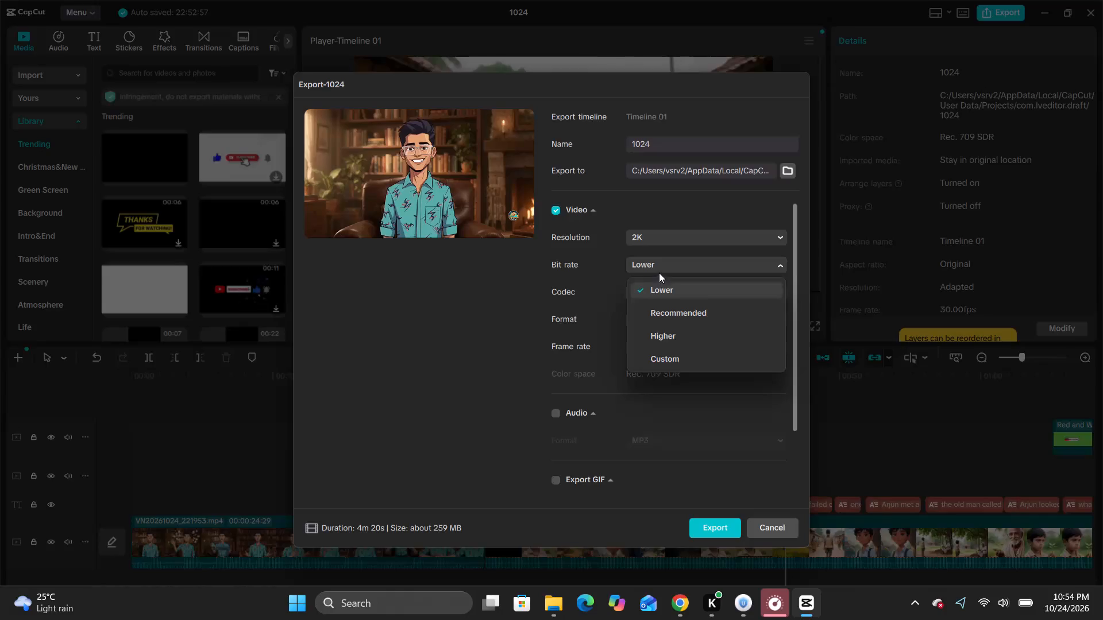
left_click(670, 311)
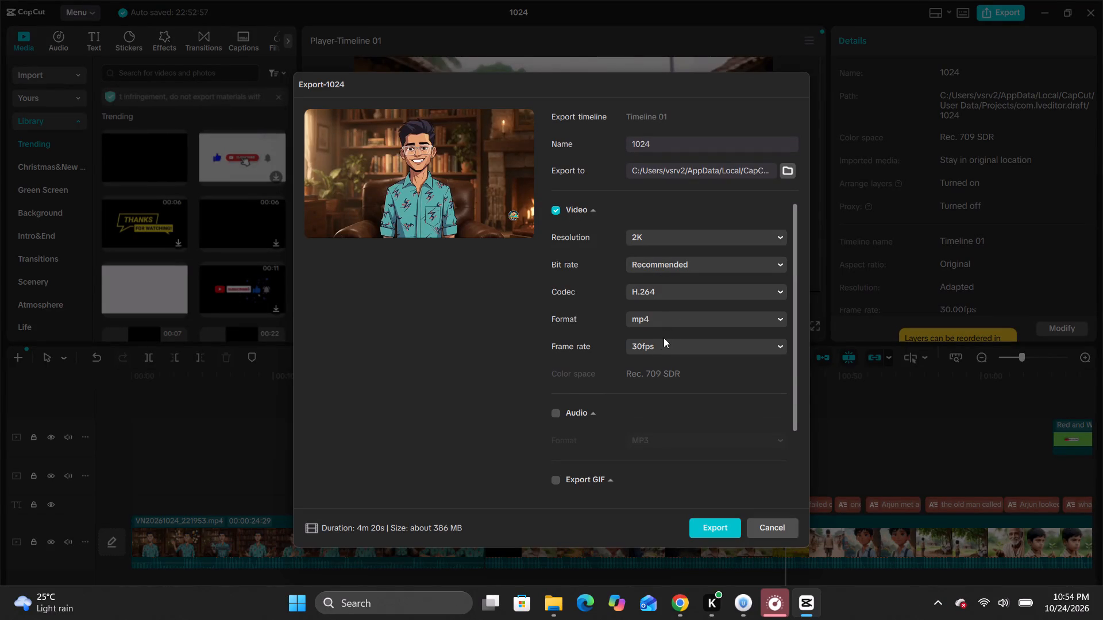
left_click(658, 344)
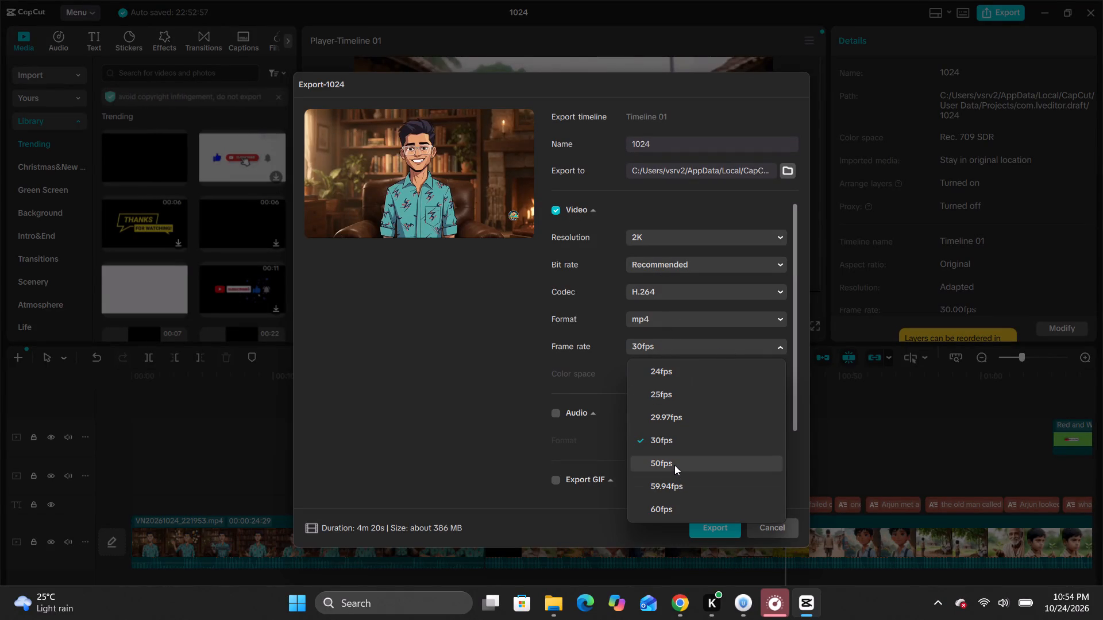
left_click(674, 509)
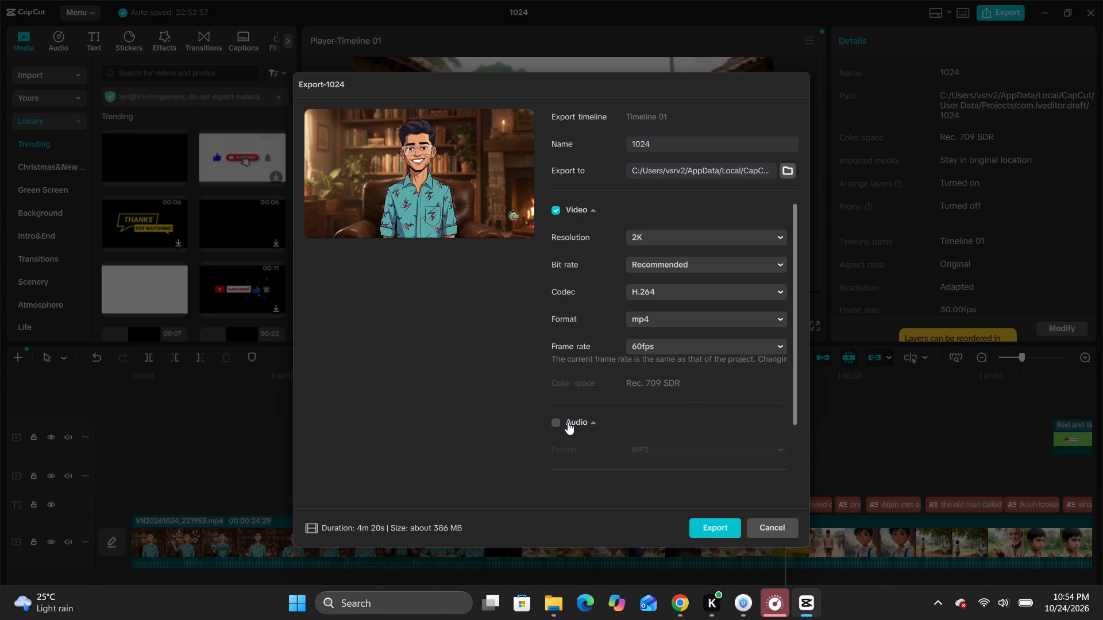
Start exporting video 1024 as an H.264 mp4 and dismiss the background-export tip.
scroll(673, 289, "down", 4)
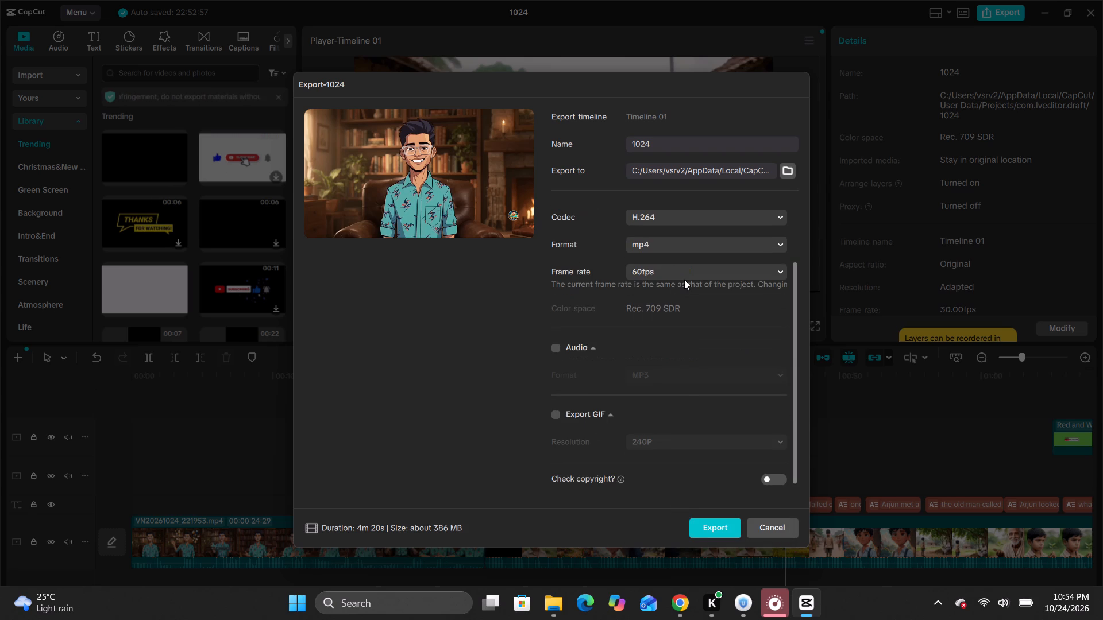
scroll(685, 278, "down", 3)
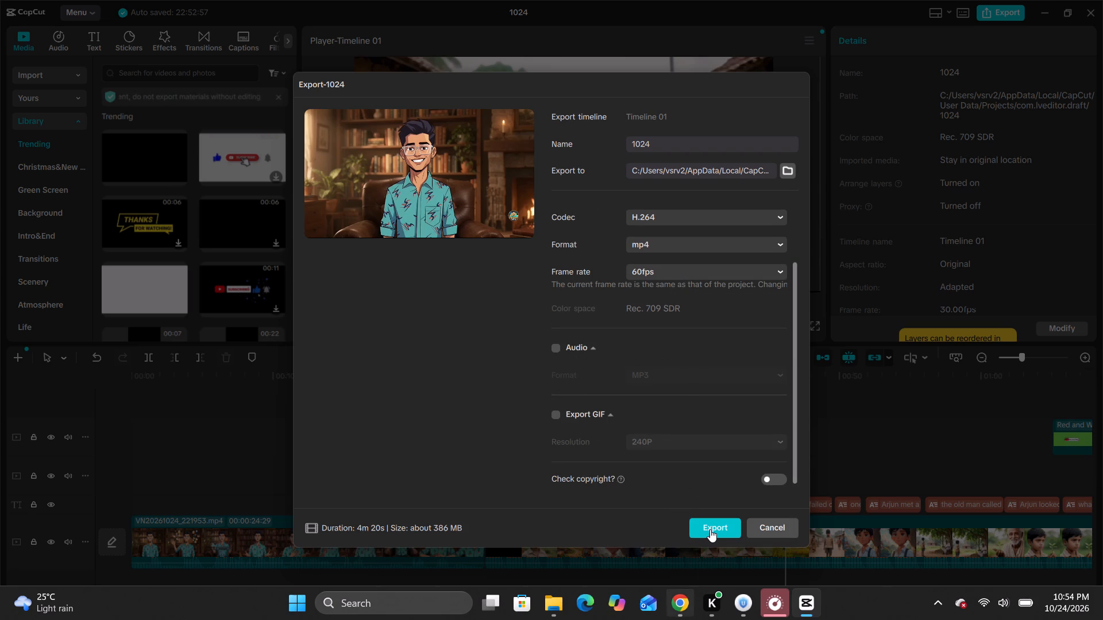
left_click(710, 529)
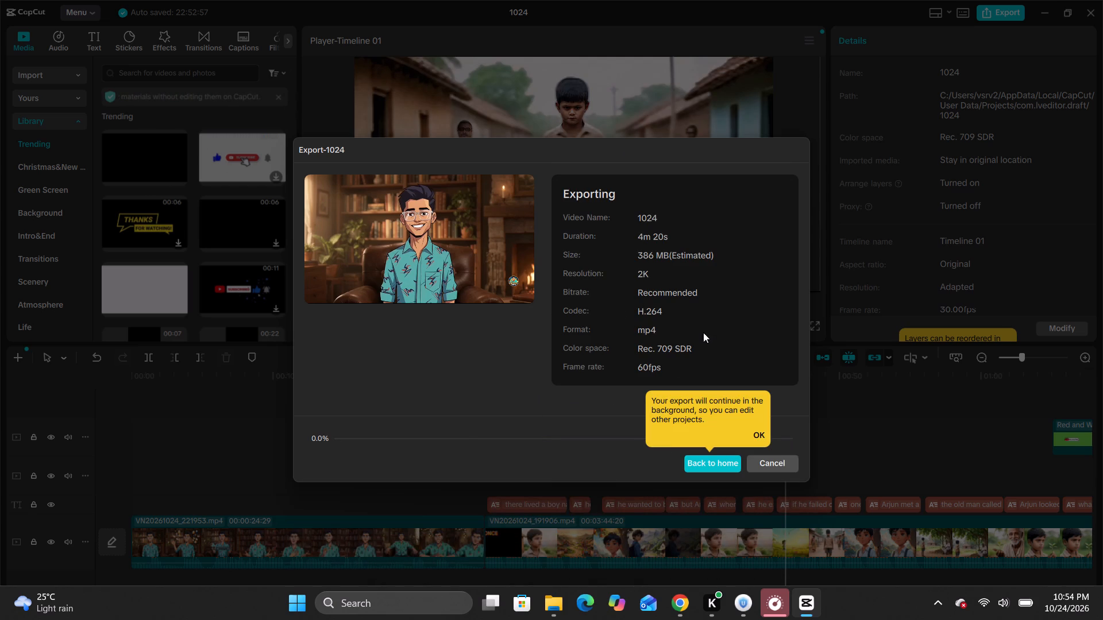
scroll(669, 327, "down", 2)
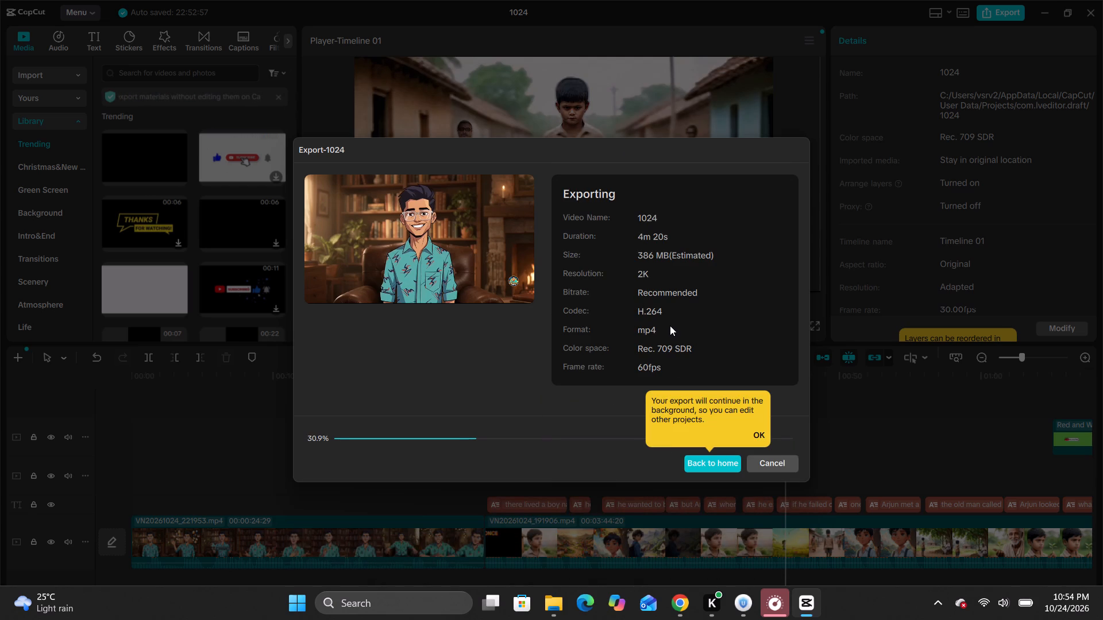
left_click(758, 434)
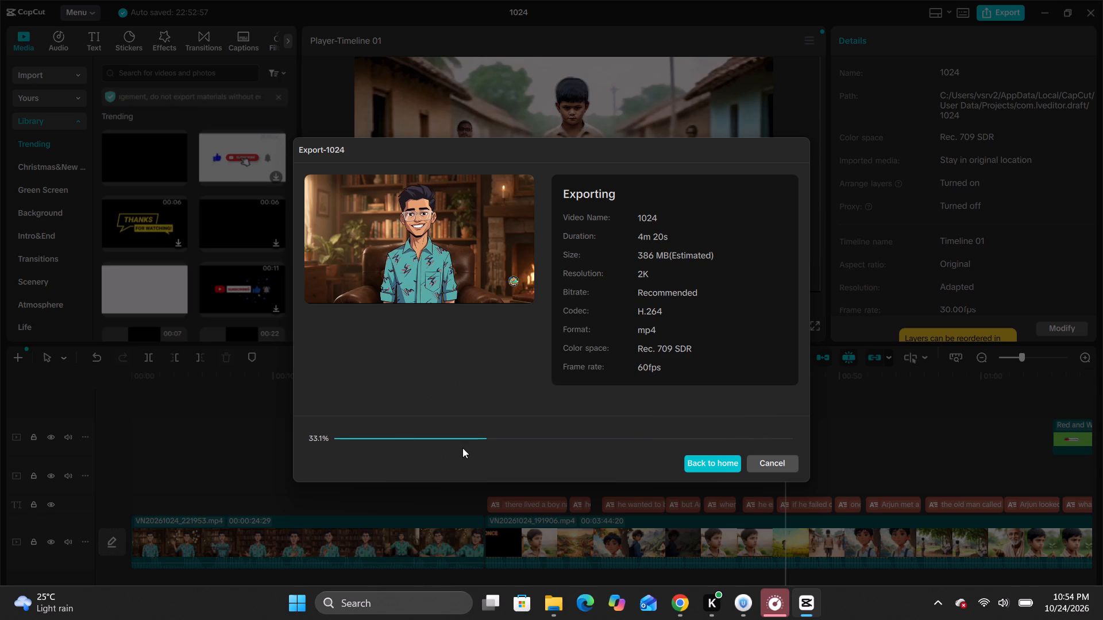
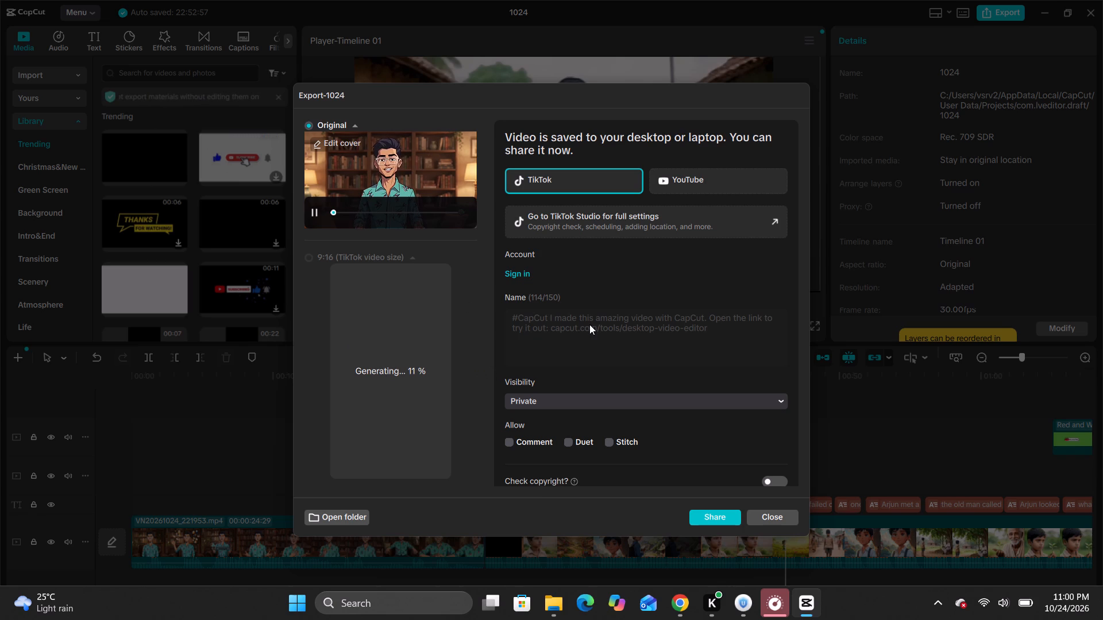
Review the TikTok and YouTube sharing options for the exported video.
scroll(589, 324, "down", 3)
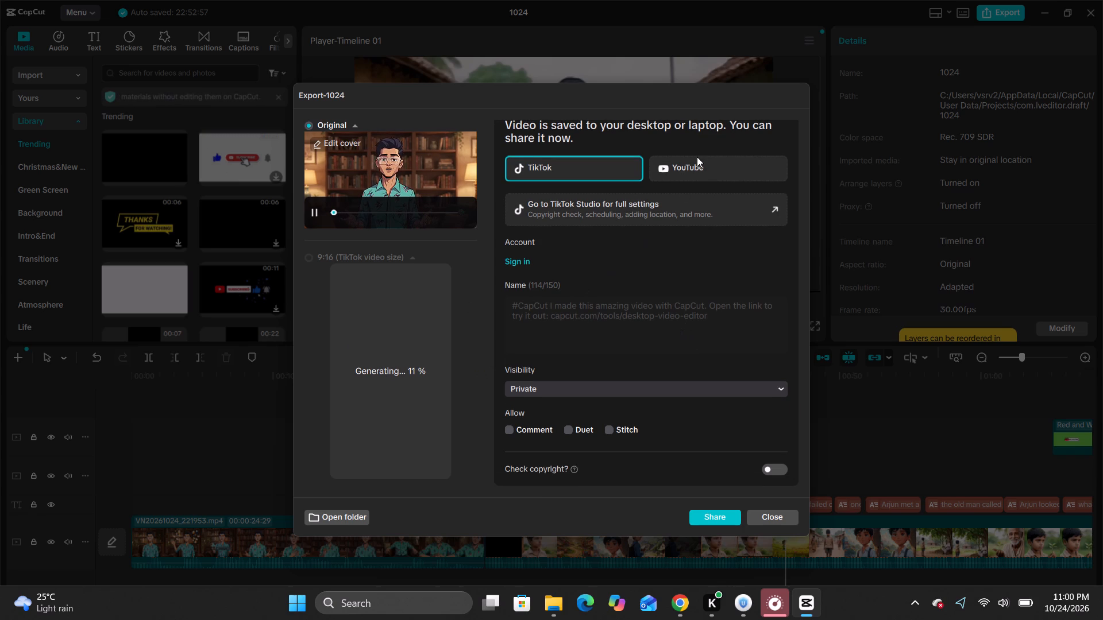
left_click(560, 388)
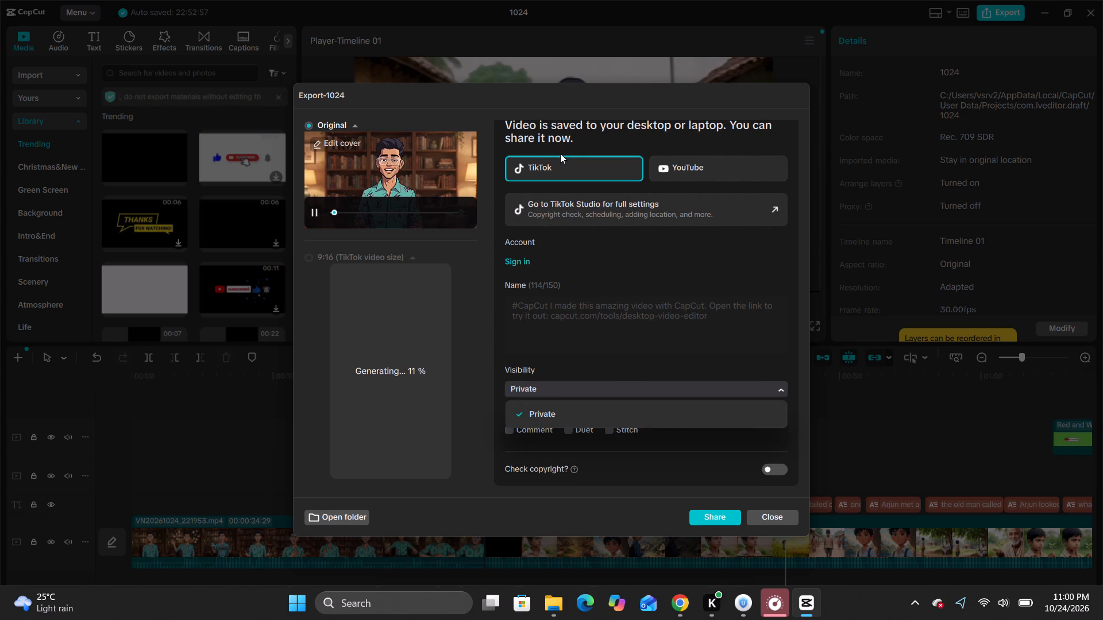
left_click(672, 162)
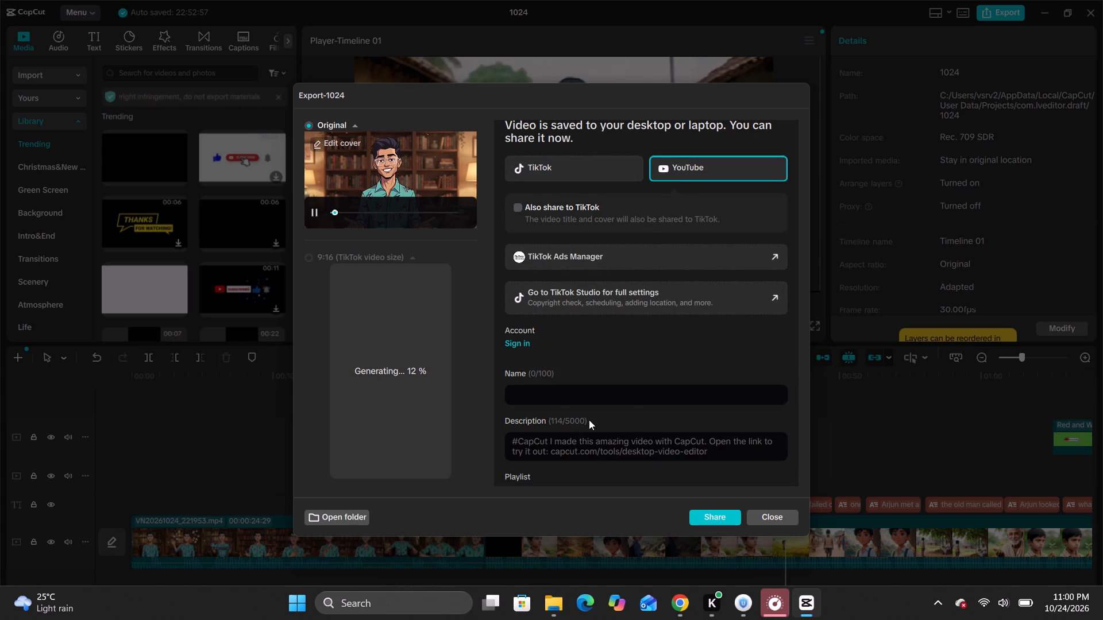
scroll(621, 403, "down", 2)
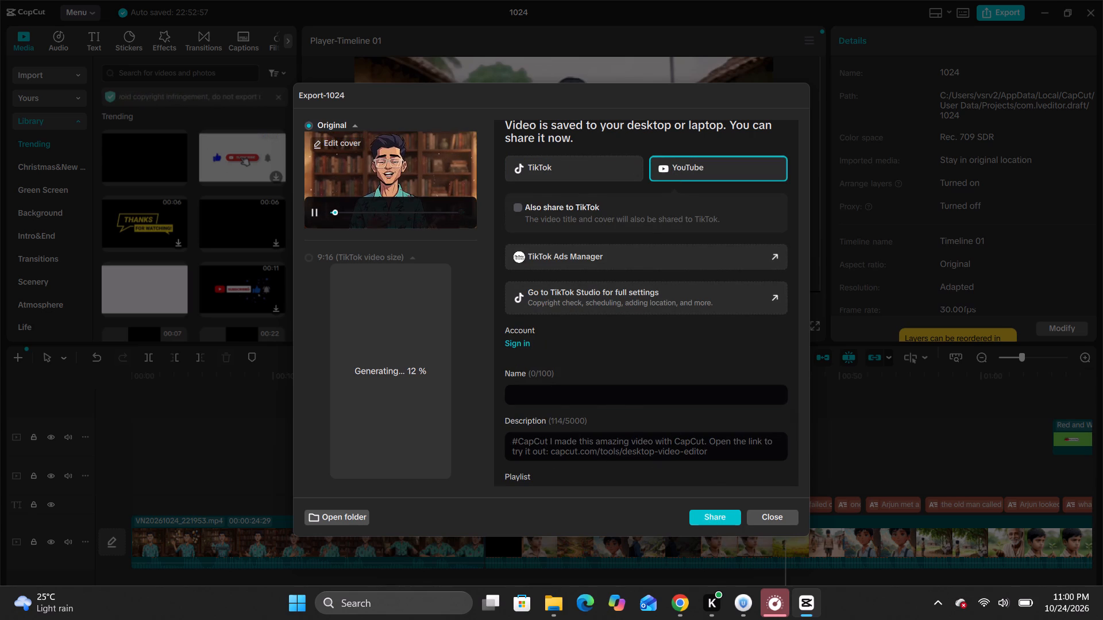
scroll(621, 403, "down", 2)
Show the exported 1024 file in its folder, and close the export window with its preview paused.
left_click(340, 520)
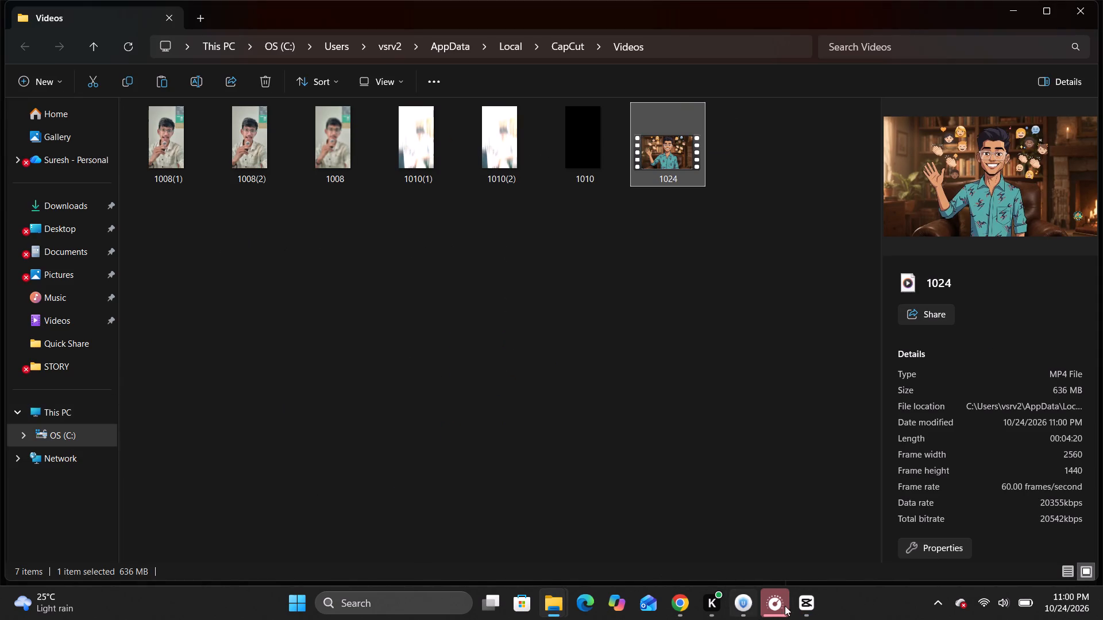
left_click(811, 542)
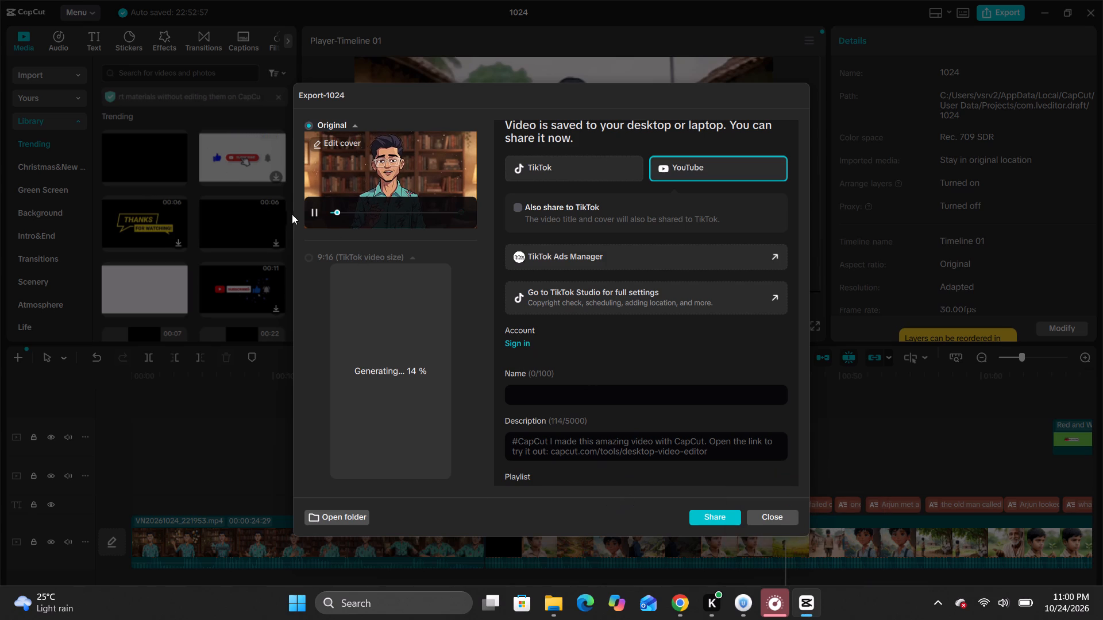
left_click(314, 213)
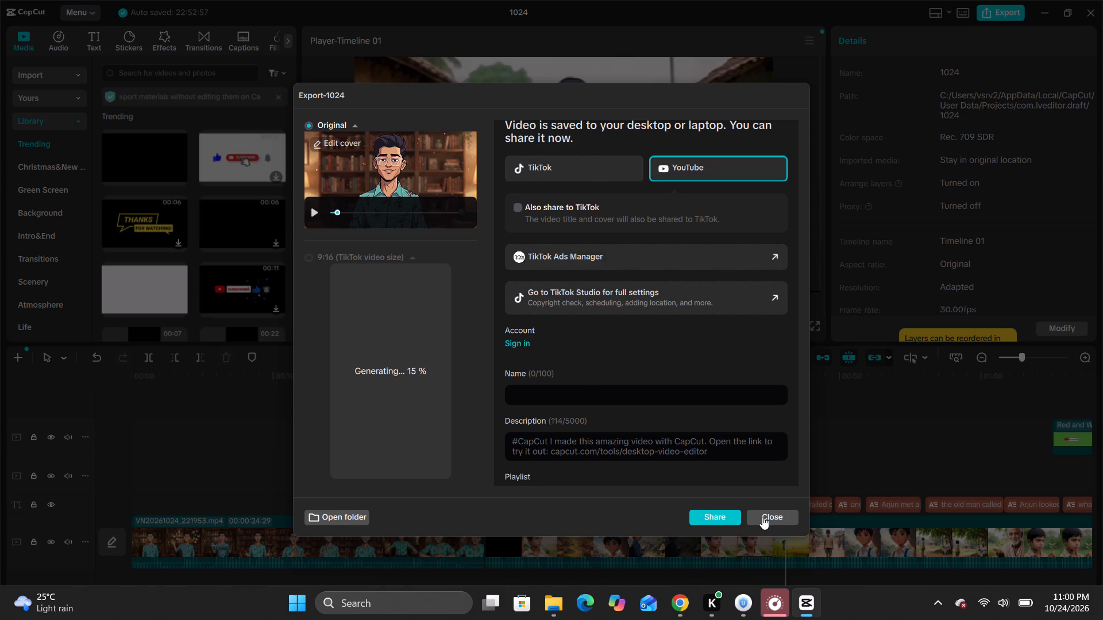
left_click(762, 517)
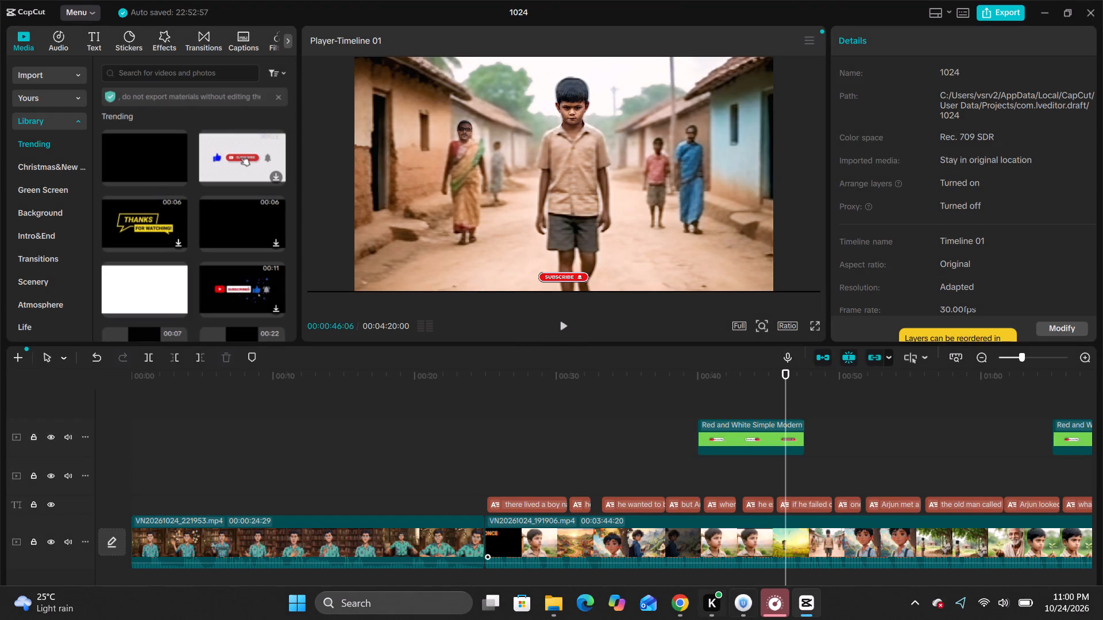
Play the exported 1024 video from CapCut's Videos folder to check it, and close the folder window.
left_click(551, 611)
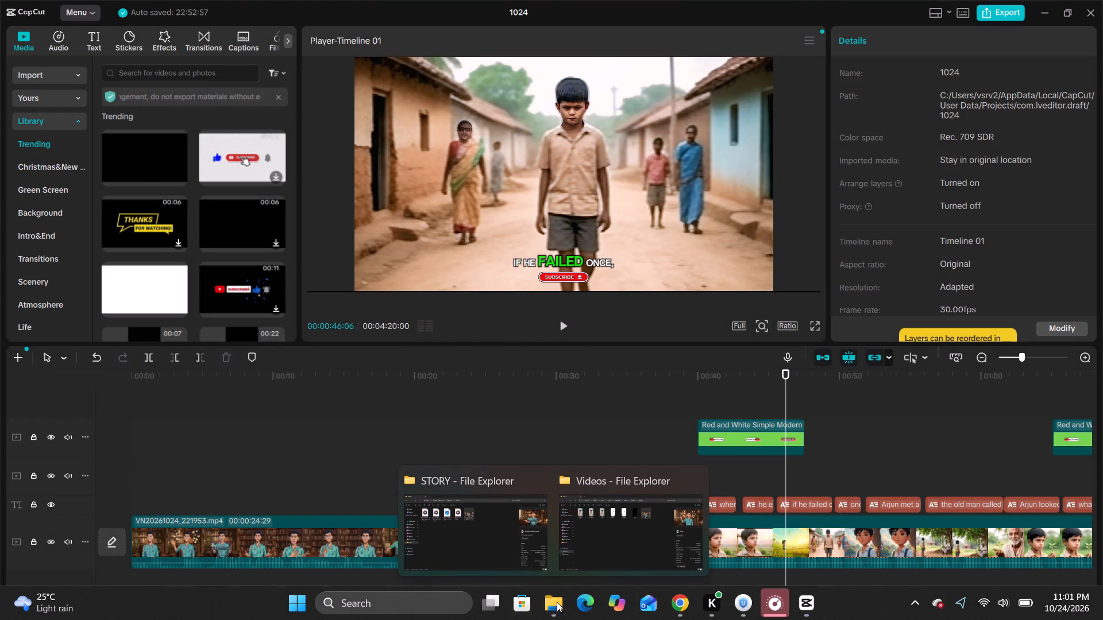
left_click(615, 548)
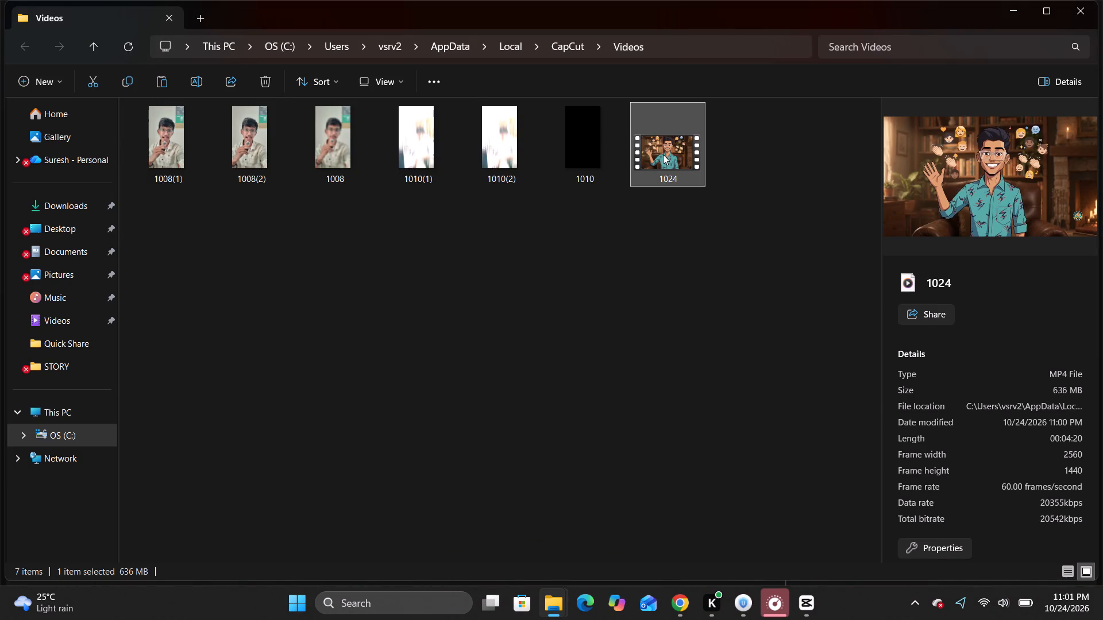
double_click(665, 154)
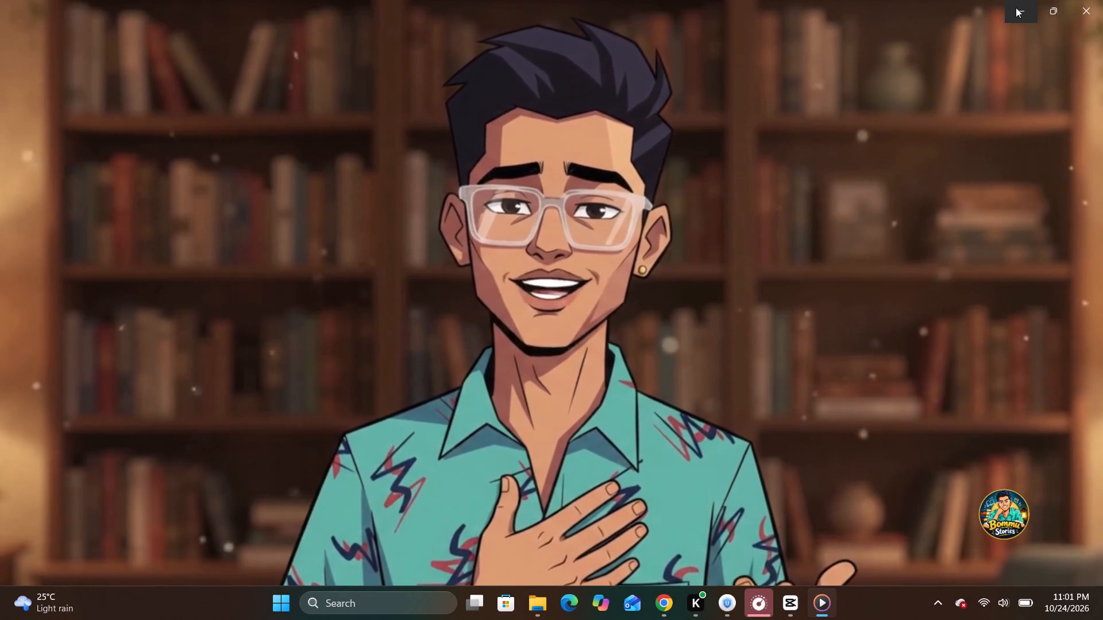
left_click(1016, 7)
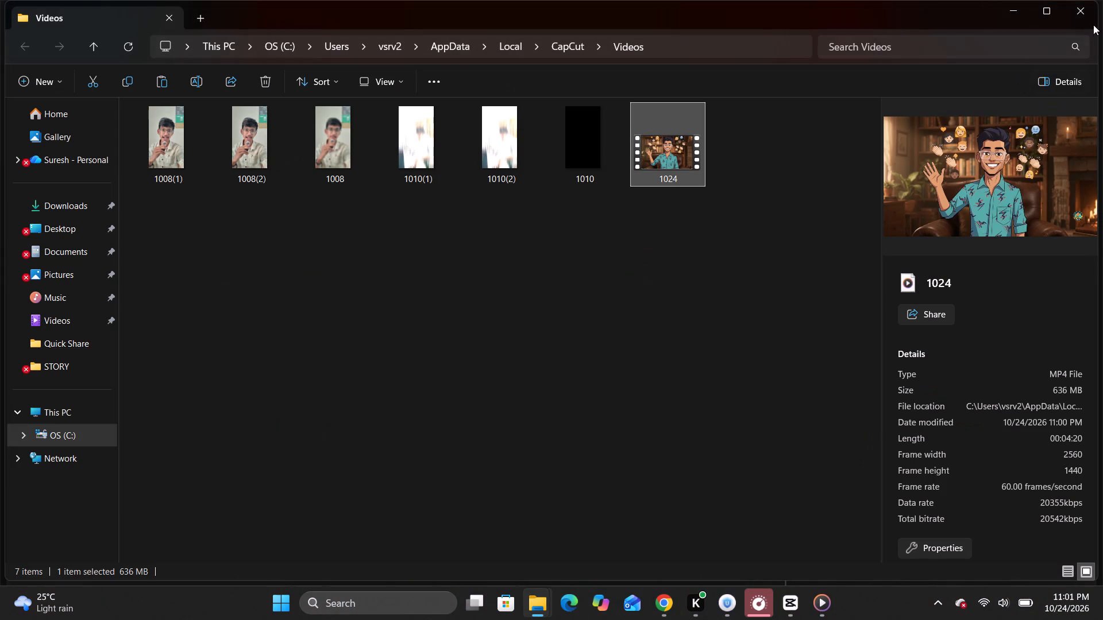
left_click(1092, 14)
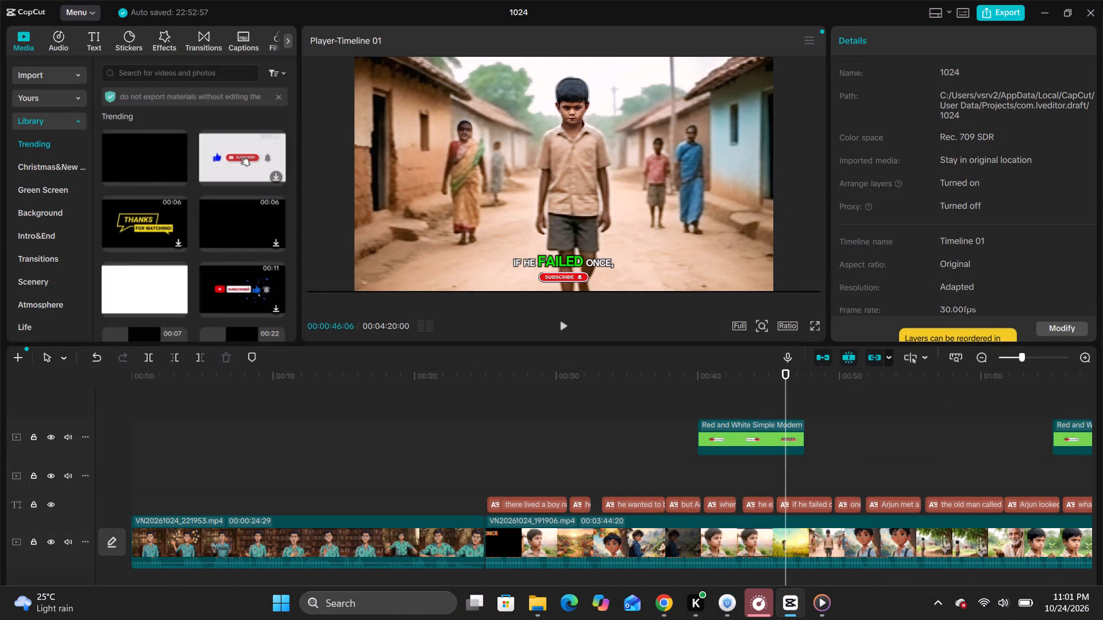
Close project 1024, the Media Player playback and CapCut itself.
left_click(1087, 6)
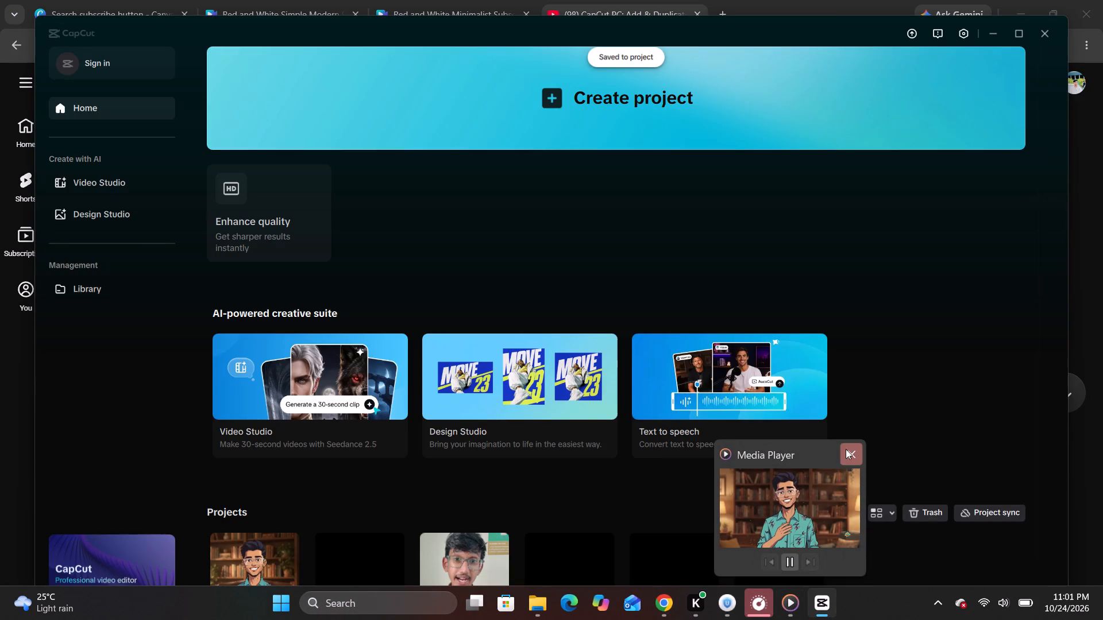
left_click(846, 449)
left_click(1043, 35)
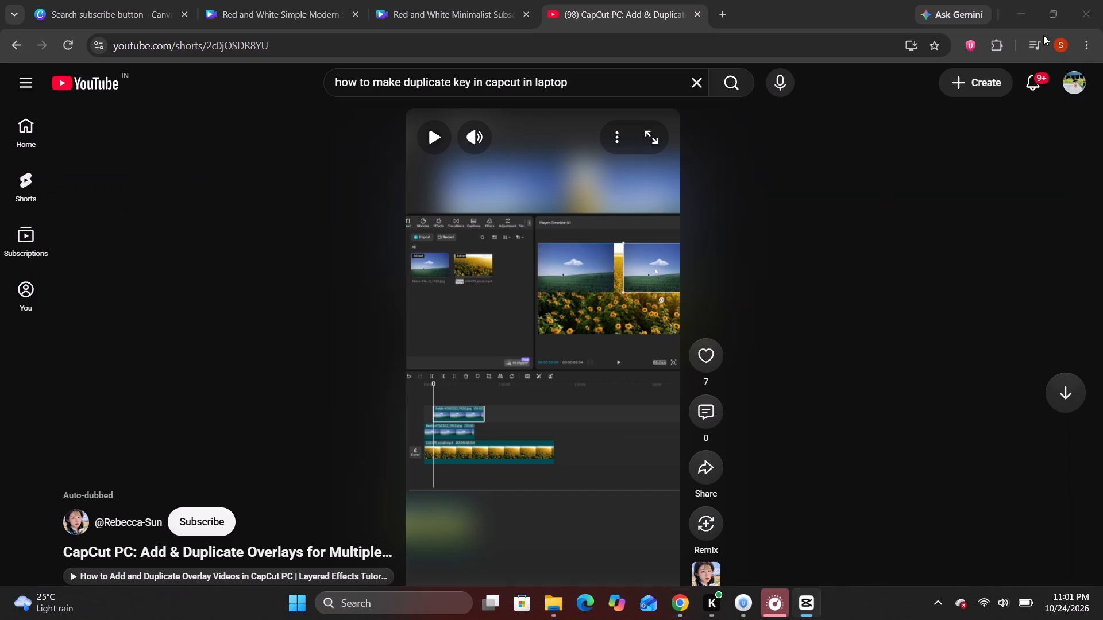
View the Red and White Simple Modern Subscribe button design in Canva and select its SUBSCRIBE text.
left_click(458, 7)
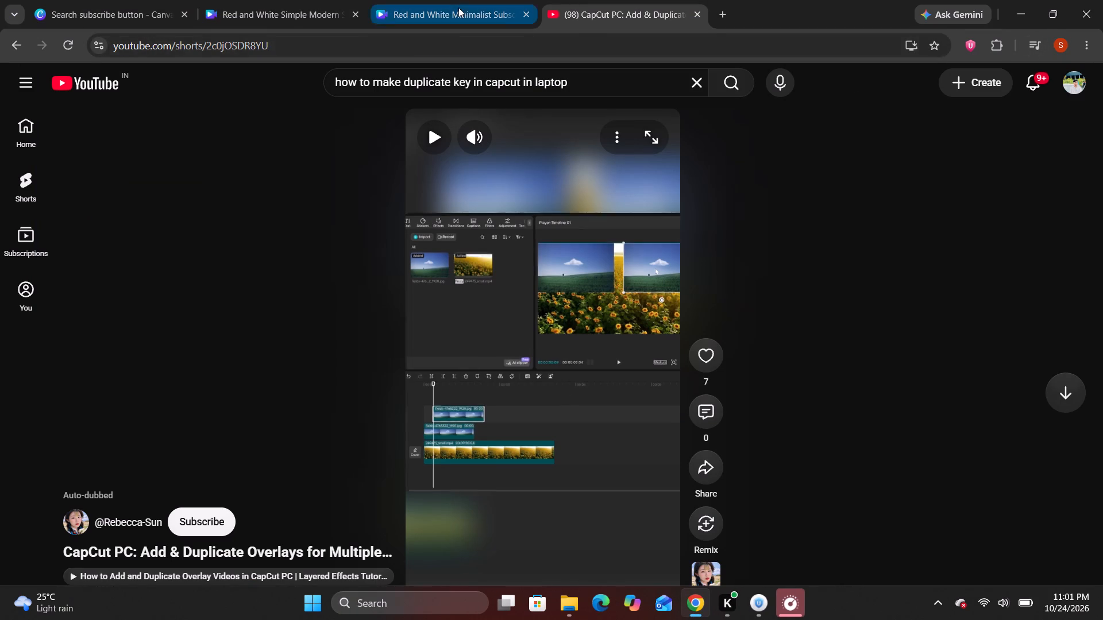
left_click(265, 13)
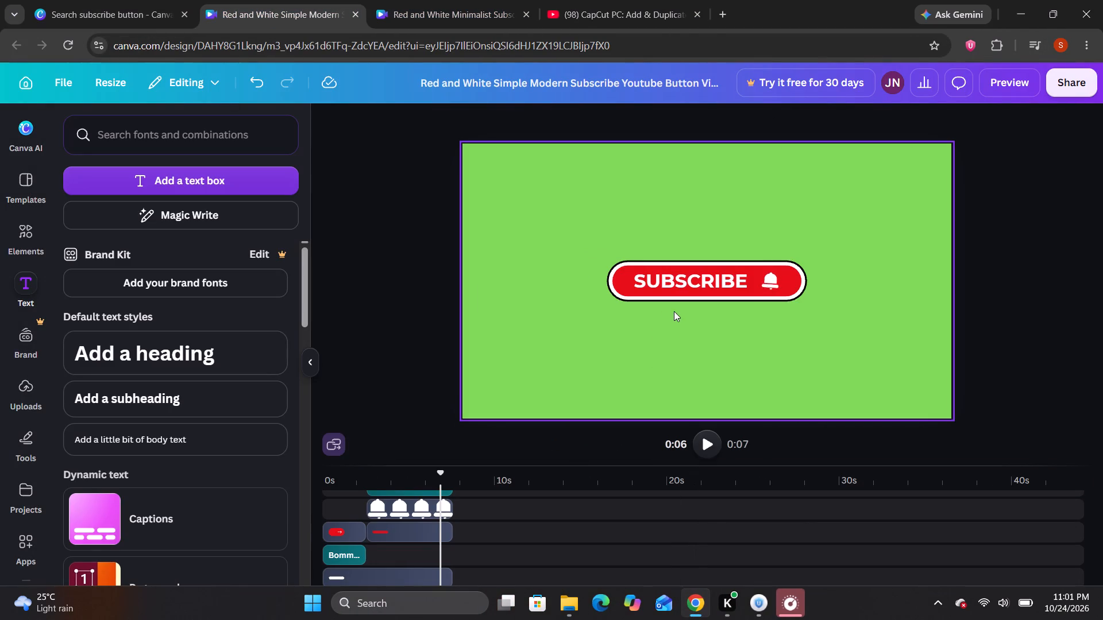
left_click(673, 286)
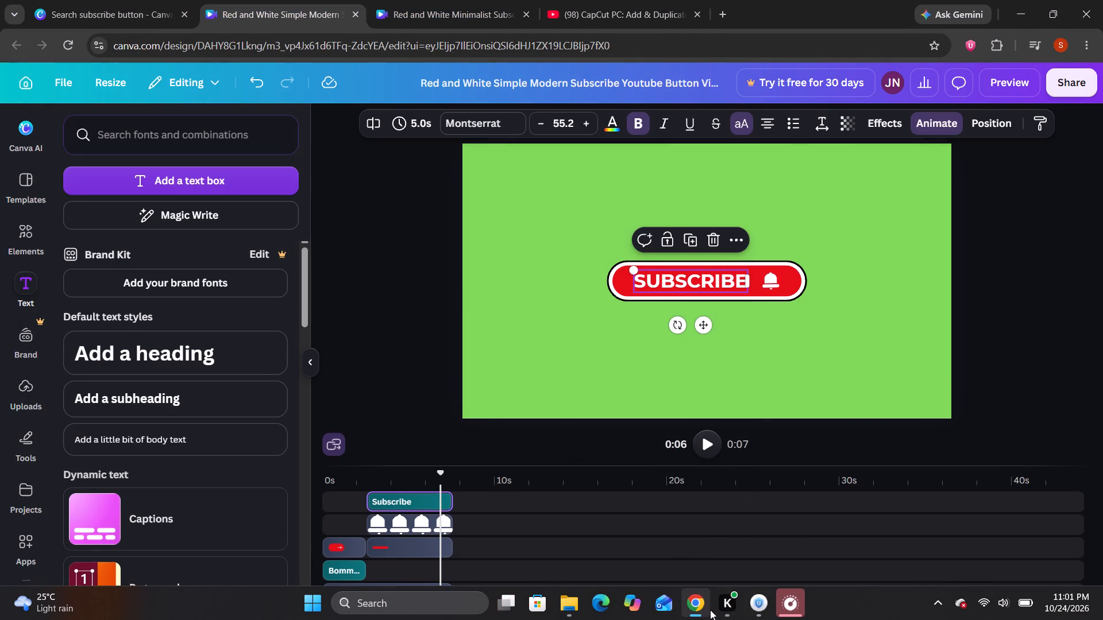